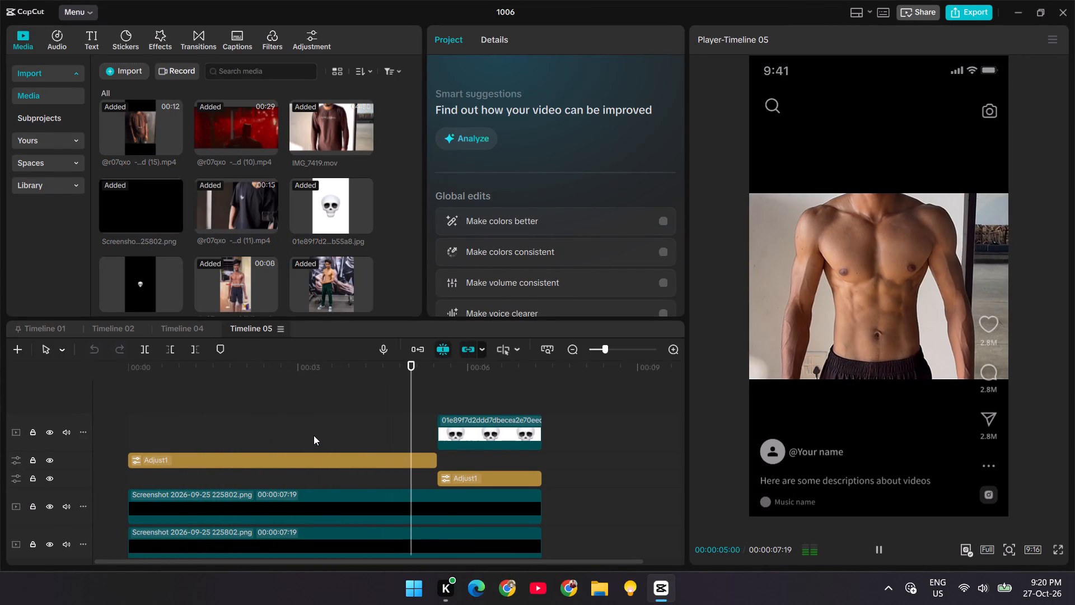
Play back the edit repeatedly to examine how the cuts around the IMG_7419.mov clips and the skull freeze match the music.
{"action": "key", "text": "space"}
{"action": "left_click_drag", "start_coordinate": [468, 368], "coordinate": [181, 421]}
{"action": "key", "text": "space"}
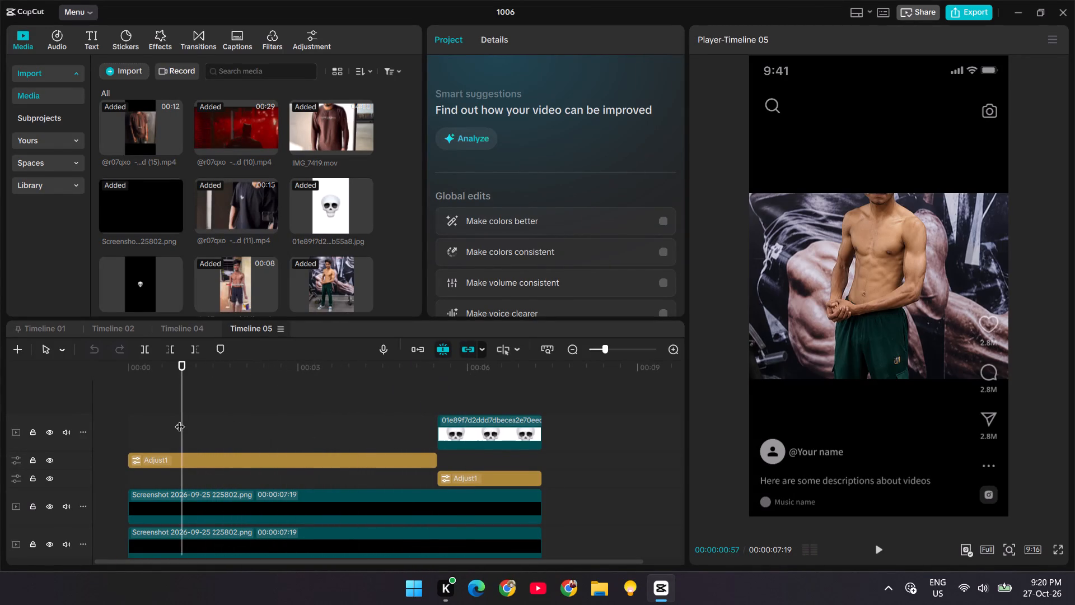
{"action": "scroll", "coordinate": [273, 469], "scroll_direction": "down", "scroll_amount": 2}
{"action": "scroll", "coordinate": [264, 475], "scroll_direction": "up", "scroll_amount": 1}
{"action": "scroll", "coordinate": [260, 475], "scroll_direction": "down", "scroll_amount": 2}
{"action": "scroll", "coordinate": [343, 481], "scroll_direction": "down", "scroll_amount": 4}
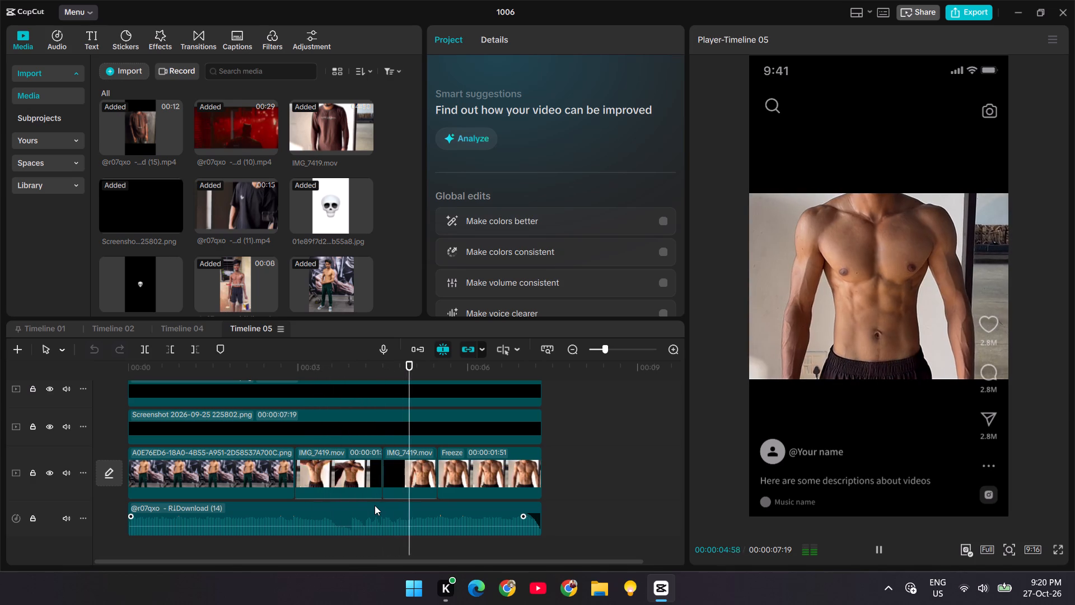
{"action": "key", "text": "space"}
{"action": "left_click", "coordinate": [346, 468]}
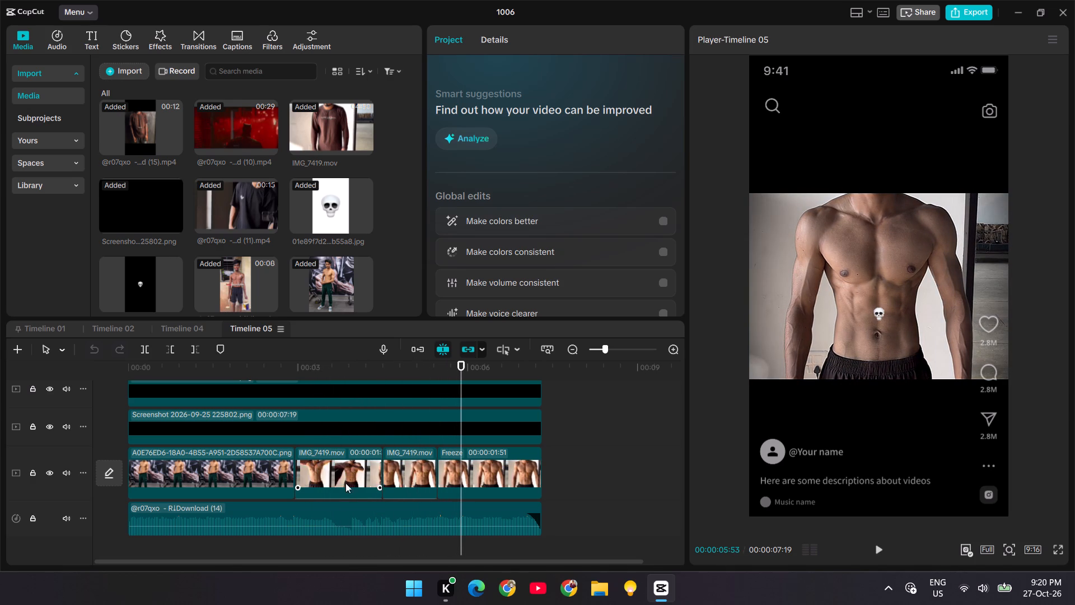
{"action": "left_click", "coordinate": [347, 475]}
{"action": "left_click_drag", "start_coordinate": [456, 373], "coordinate": [275, 409]}
{"action": "key", "text": "space"}
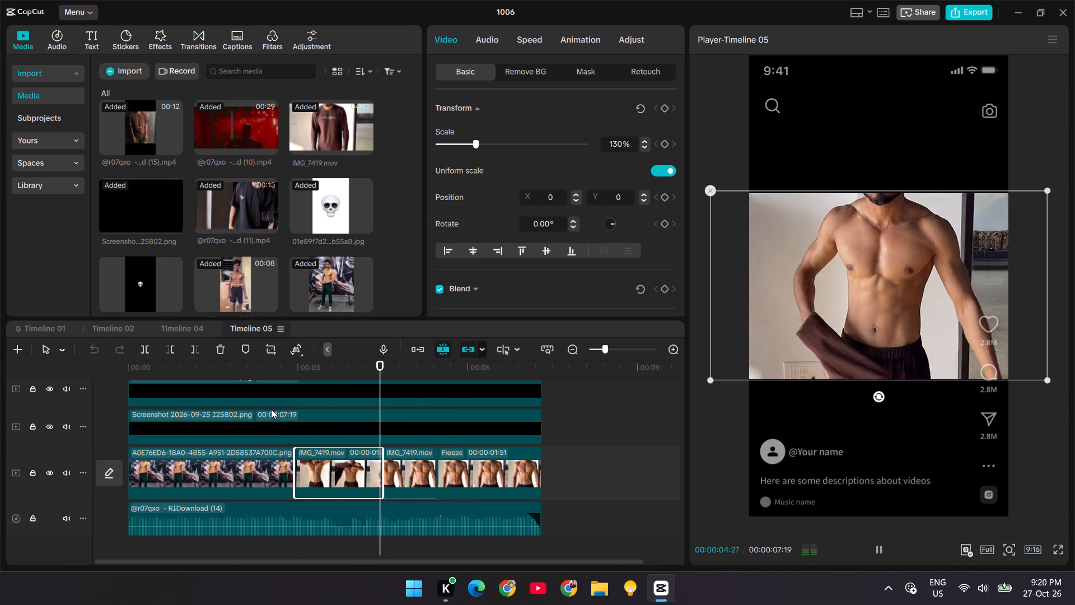
{"action": "key", "text": "space"}
{"action": "left_click_drag", "start_coordinate": [449, 365], "coordinate": [18, 471]}
{"action": "key", "text": "space"}
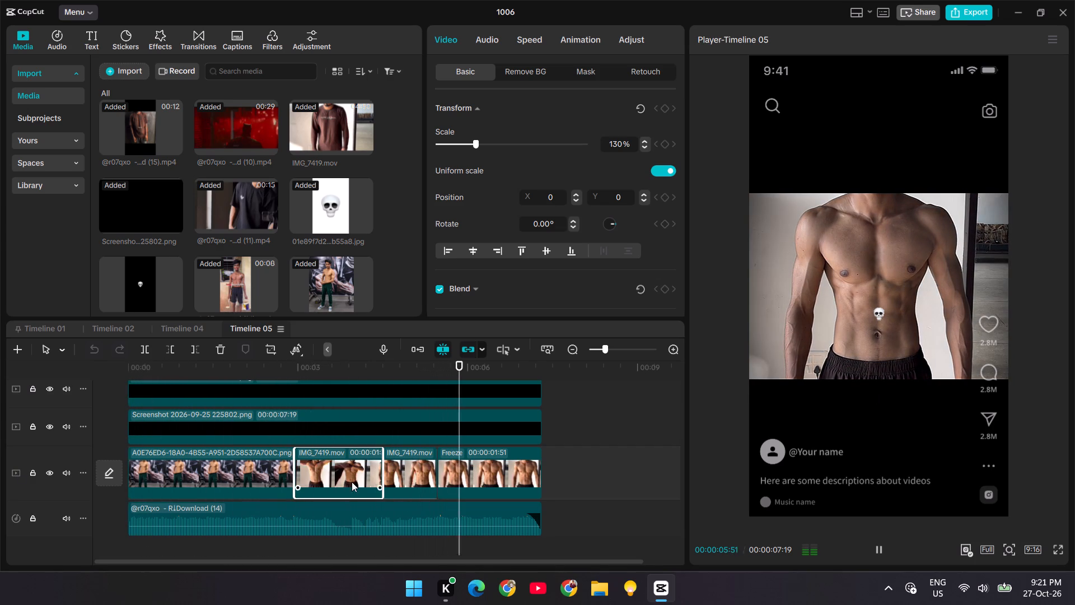
{"action": "key", "text": "space"}
{"action": "left_click_drag", "start_coordinate": [460, 367], "coordinate": [0, 480]}
{"action": "key", "text": "space"}
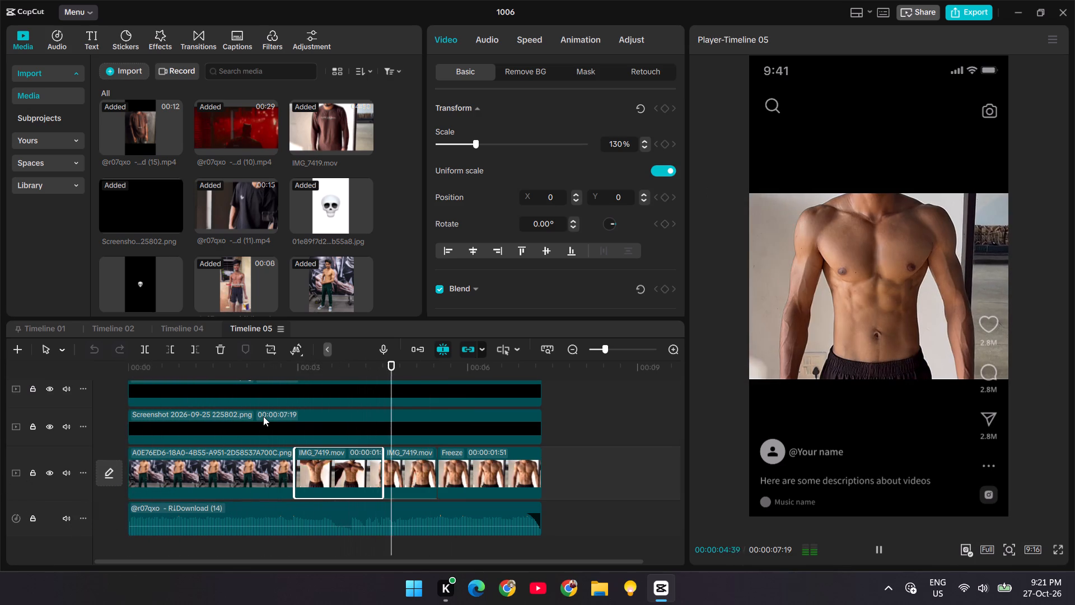
{"action": "key", "text": "space"}
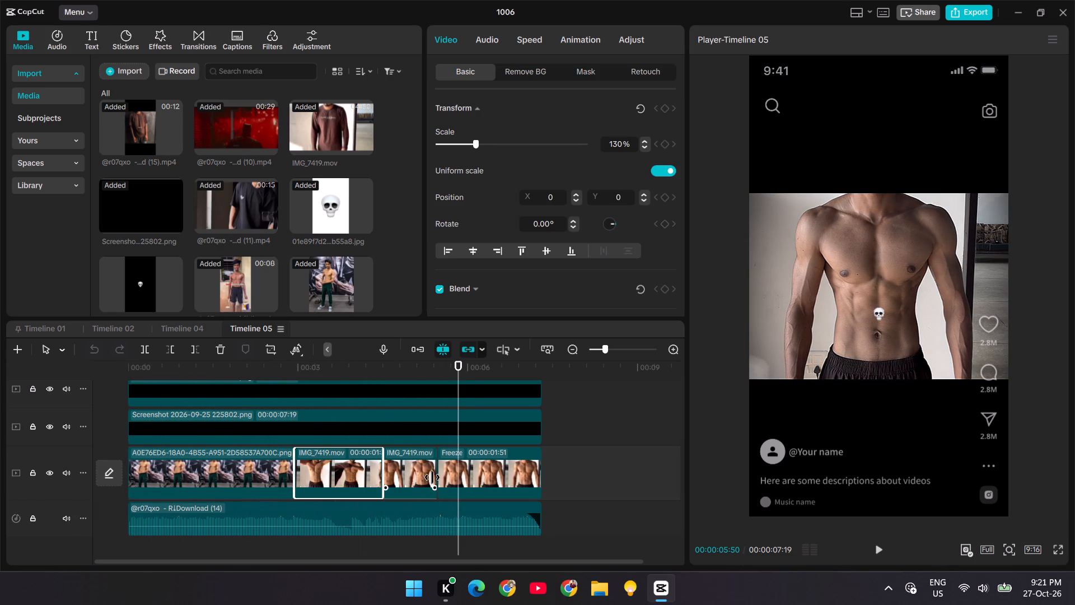
Turn on the main track magnet and extend the second IMG_7419.mov clip from its start to a duration of 00:00:01:49.
{"action": "left_click", "coordinate": [433, 477]}
{"action": "left_click_drag", "start_coordinate": [381, 470], "coordinate": [358, 470]}
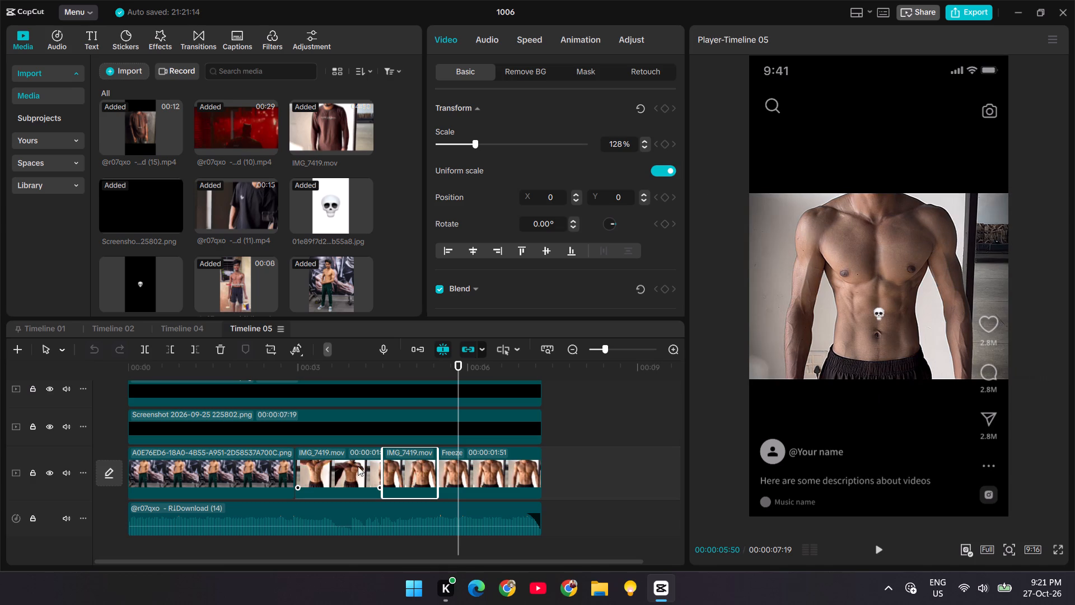
{"action": "left_click", "coordinate": [366, 463]}
{"action": "left_click", "coordinate": [414, 346]}
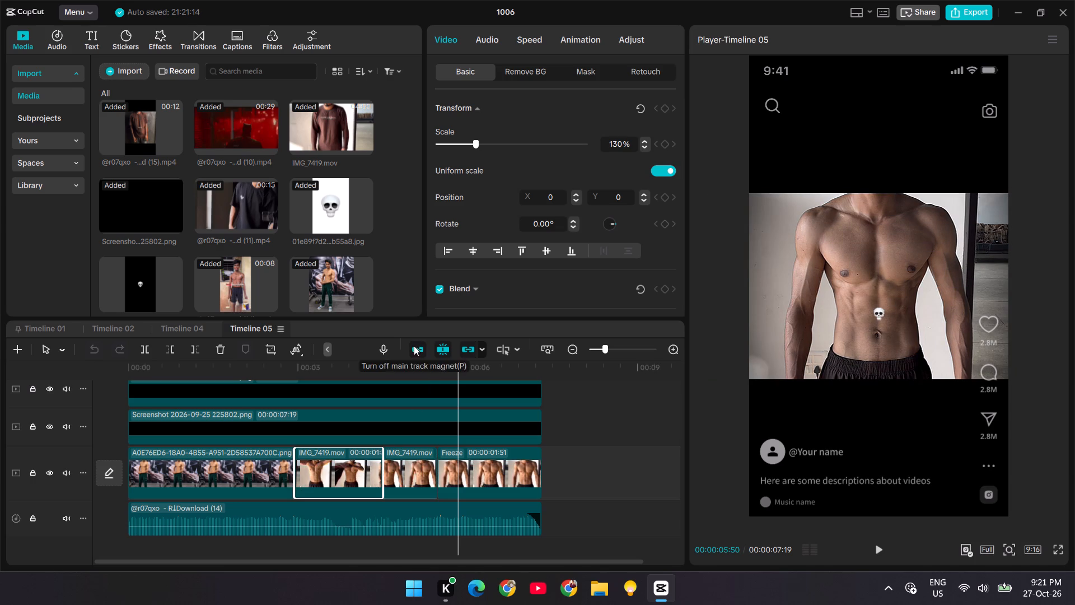
{"action": "left_click", "coordinate": [384, 462]}
{"action": "left_click", "coordinate": [391, 466]}
{"action": "left_click_drag", "start_coordinate": [381, 469], "coordinate": [362, 471]}
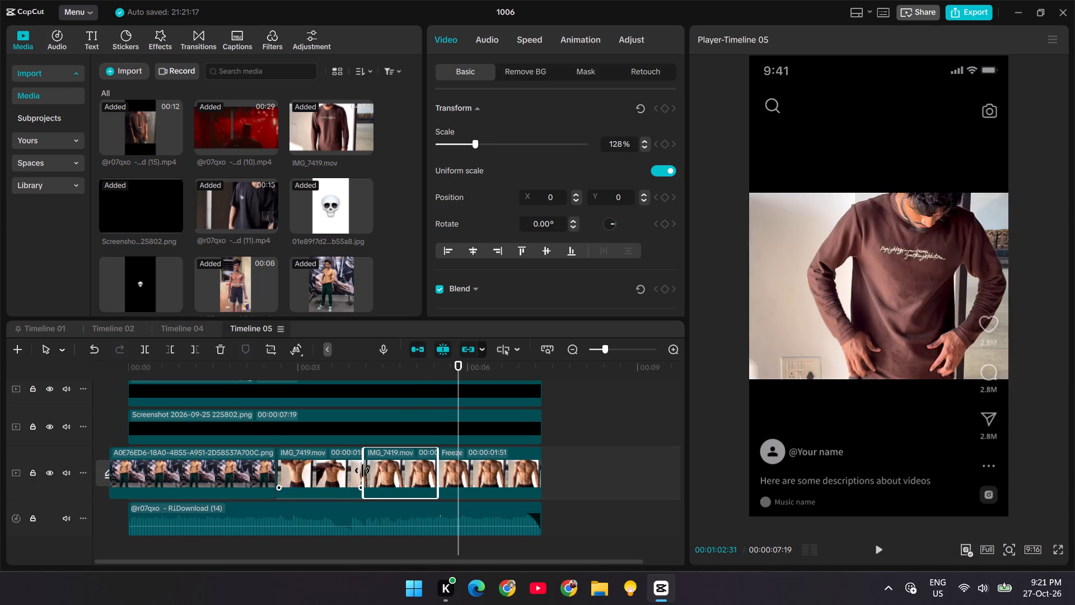
{"action": "left_click_drag", "start_coordinate": [362, 471], "coordinate": [335, 474]}
Check the extended clip in playback and delete the first IMG_7419.mov clip from the main track.
{"action": "left_click_drag", "start_coordinate": [456, 370], "coordinate": [348, 394]}
{"action": "key", "text": "space"}
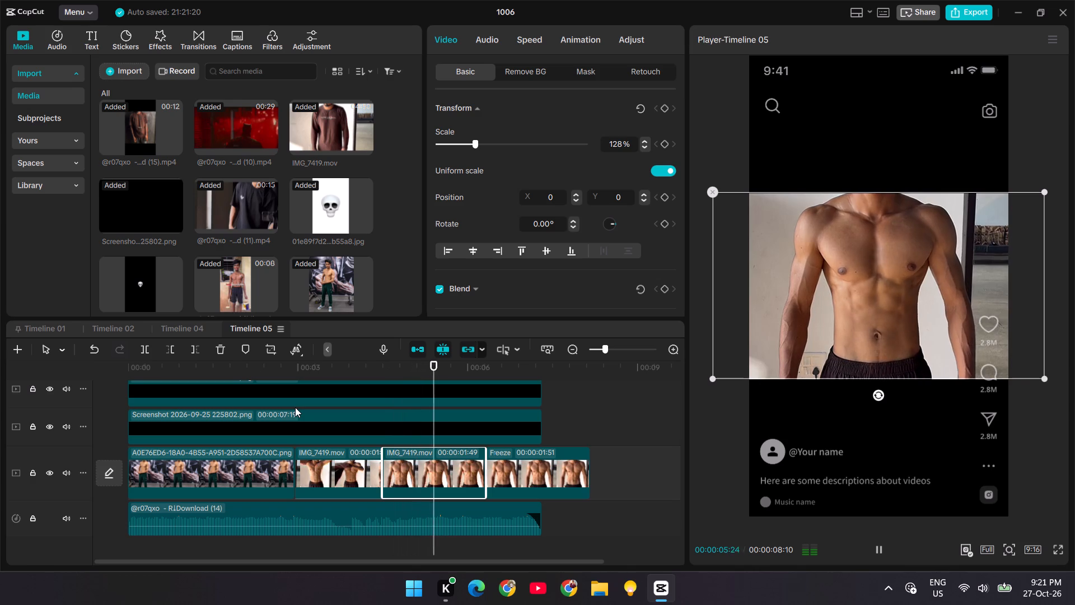
{"action": "key", "text": "space"}
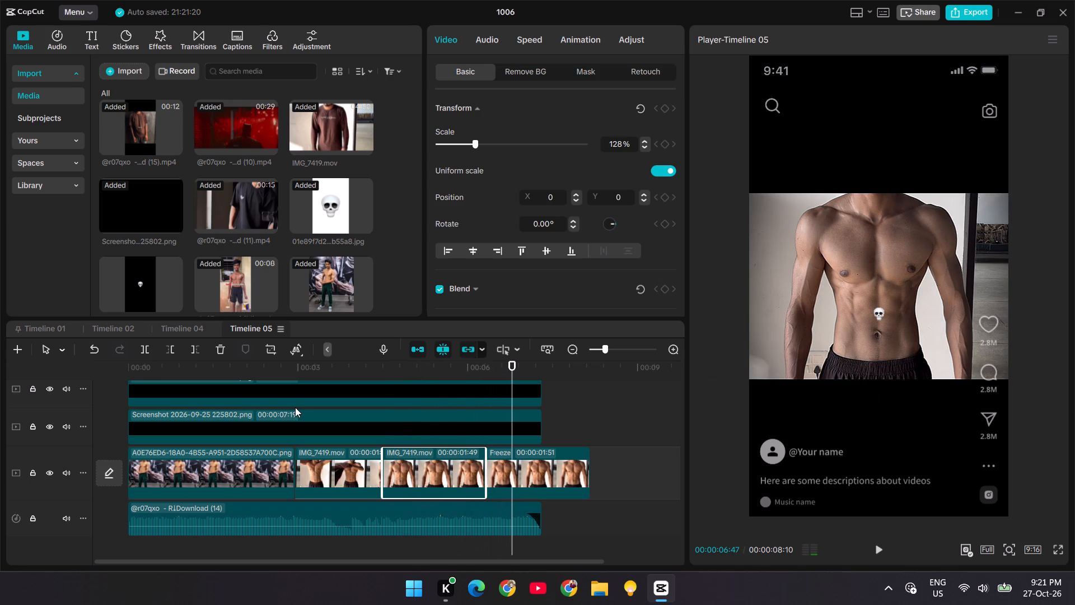
{"action": "left_click", "coordinate": [335, 480]}
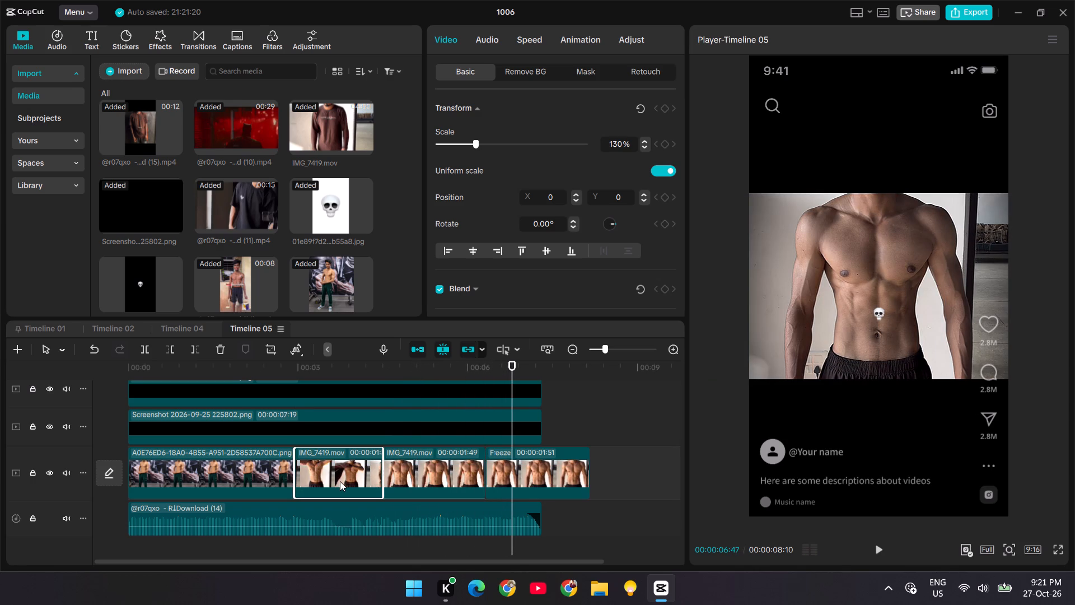
{"action": "key", "text": "BackSpace"}
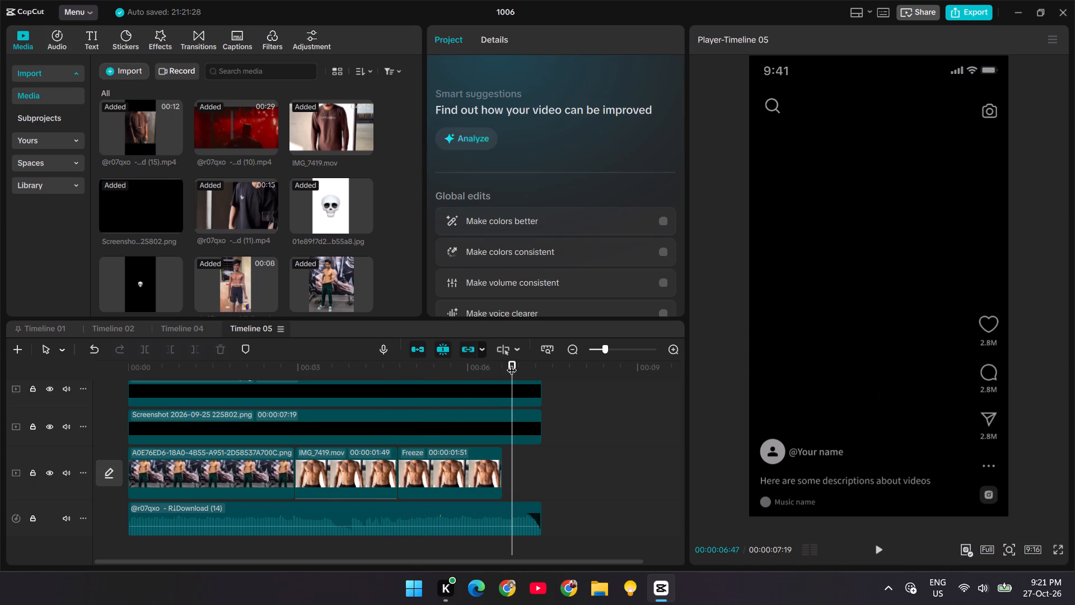
Play back the cut from the gym photo through the IMG_7419.mov clip to the freeze, checking its timing against the music.
{"action": "left_click_drag", "start_coordinate": [510, 365], "coordinate": [256, 413]}
{"action": "key", "text": "space"}
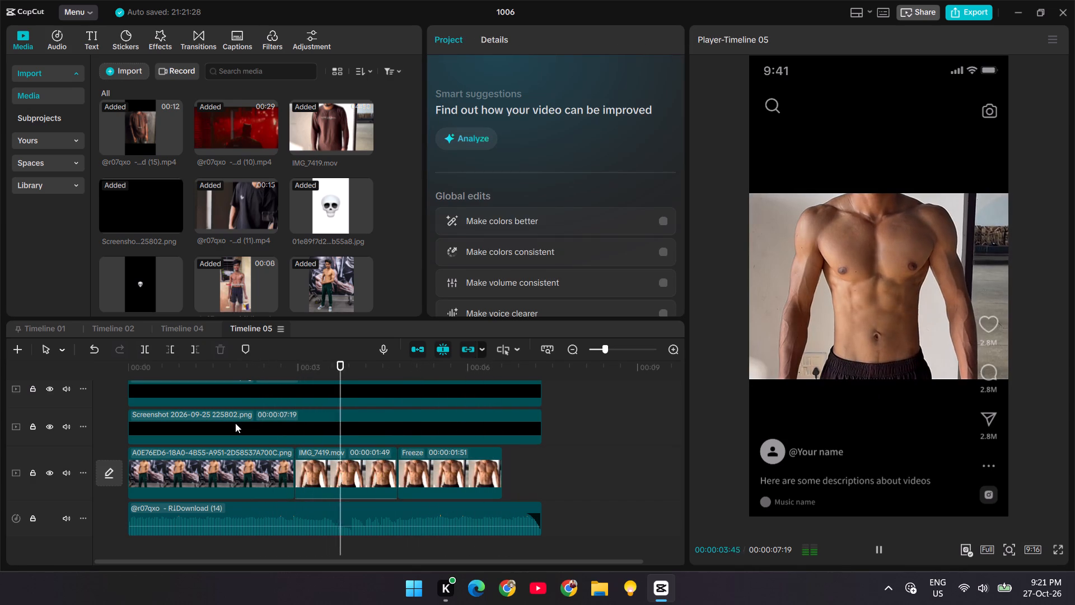
{"action": "key", "text": "space"}
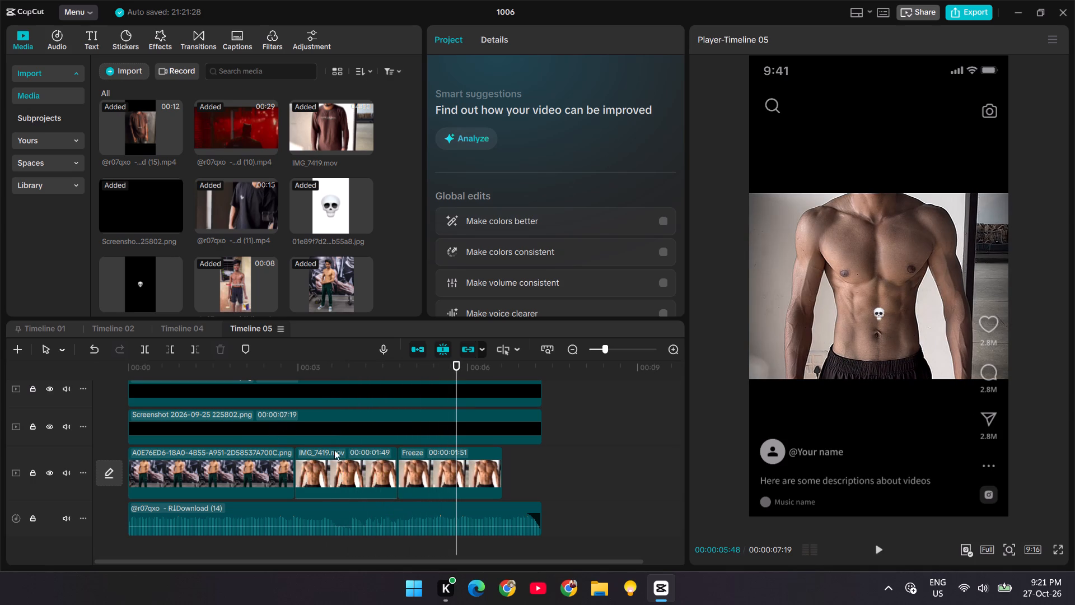
{"action": "left_click", "coordinate": [304, 468]}
{"action": "left_click_drag", "start_coordinate": [450, 369], "coordinate": [292, 390]}
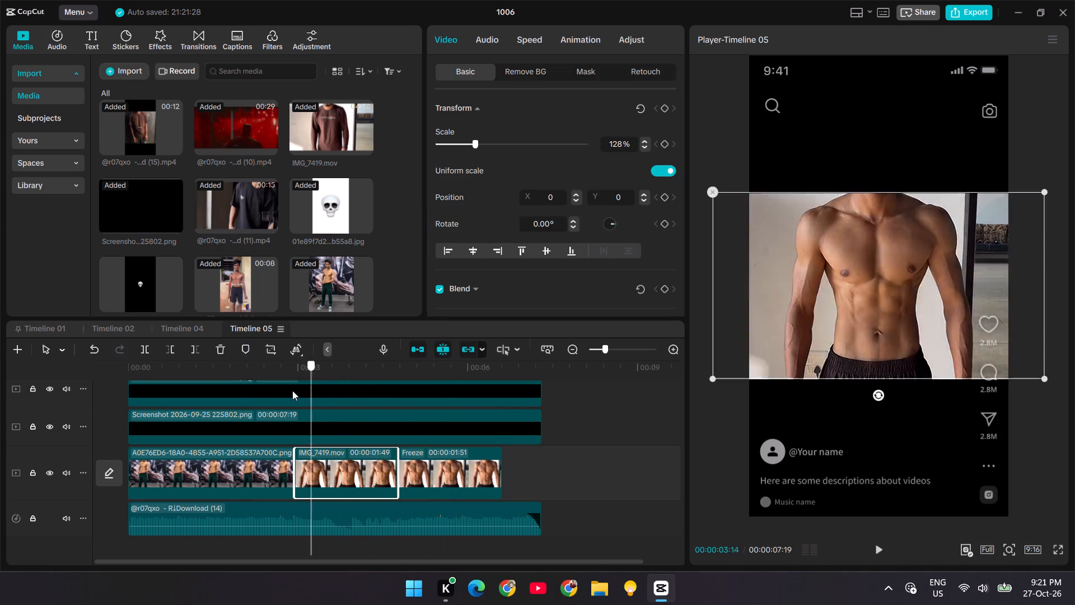
{"action": "left_click_drag", "start_coordinate": [292, 390], "coordinate": [249, 399]}
{"action": "key", "text": "space"}
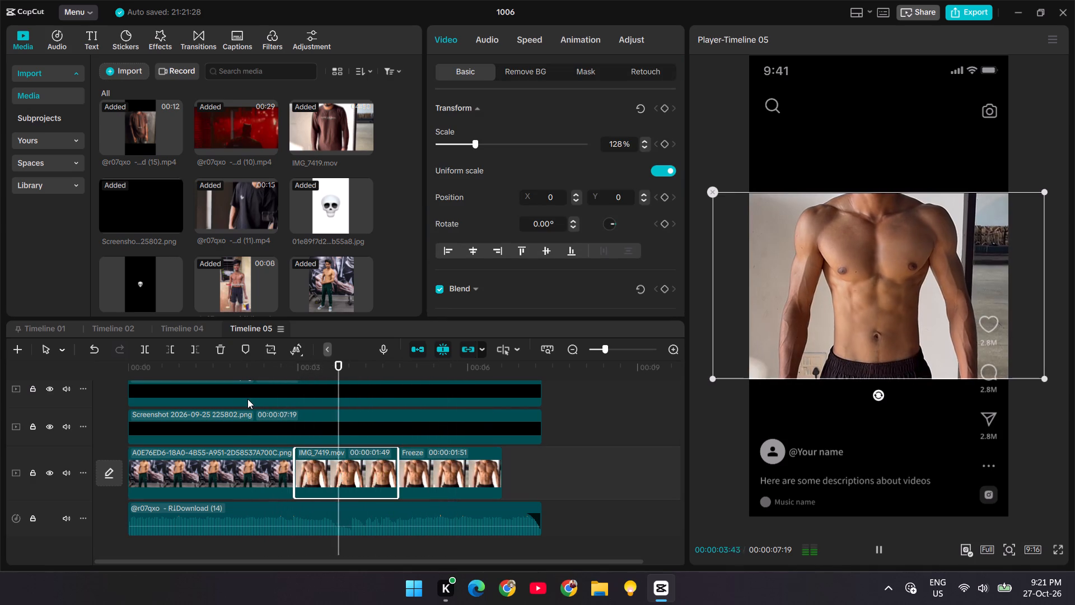
{"action": "key", "text": "space"}
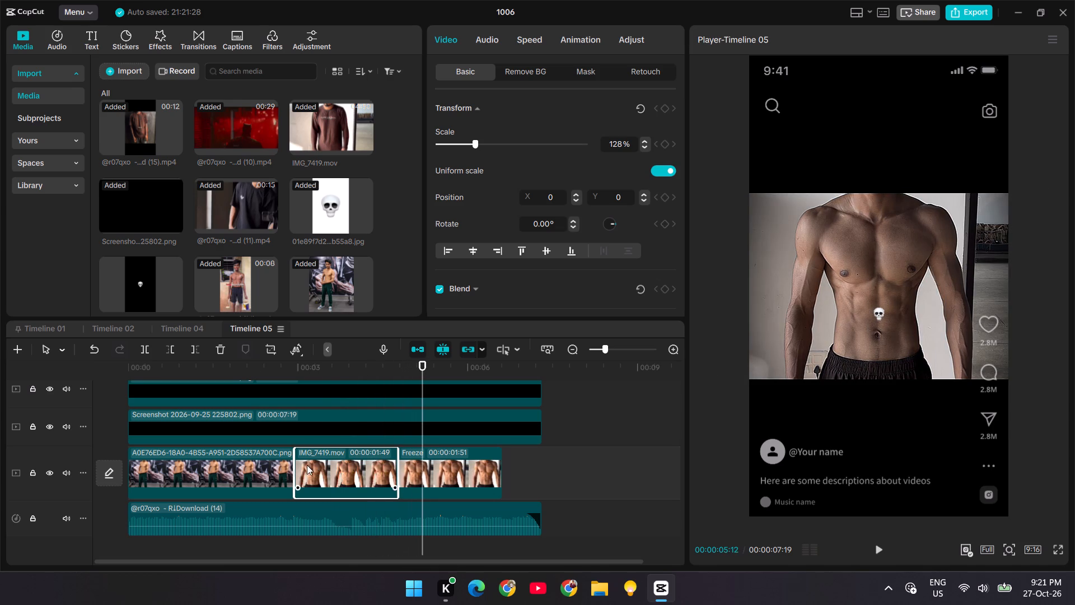
Extend the end of the gym photo clip on the main track to a duration of 00:00:03:42.
{"action": "left_click", "coordinate": [266, 464]}
{"action": "left_click_drag", "start_coordinate": [295, 464], "coordinate": [331, 470]}
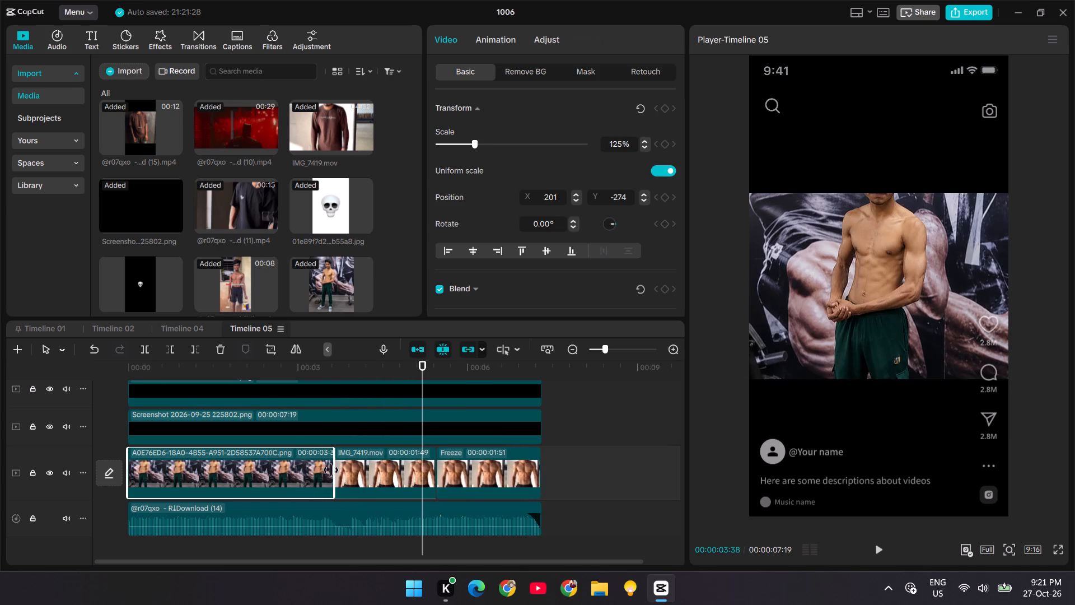
{"action": "left_click_drag", "start_coordinate": [331, 470], "coordinate": [334, 470]}
Check the timing in playback and trim the gym photo's end slightly so the main track ends at 00:00:07:19.
{"action": "left_click_drag", "start_coordinate": [417, 367], "coordinate": [158, 418]}
{"action": "key", "text": "space"}
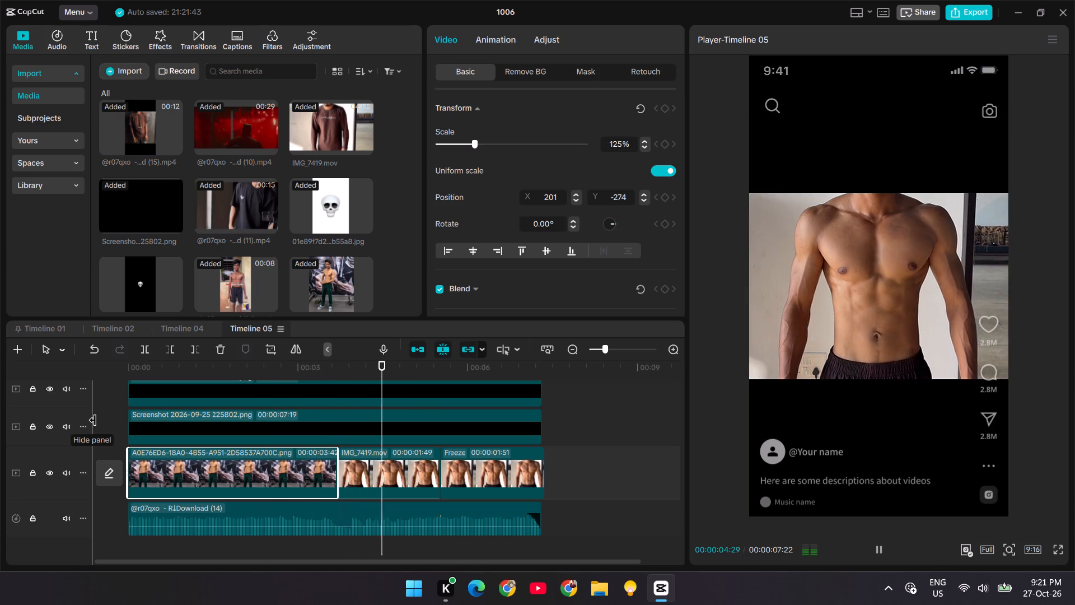
{"action": "key", "text": "space"}
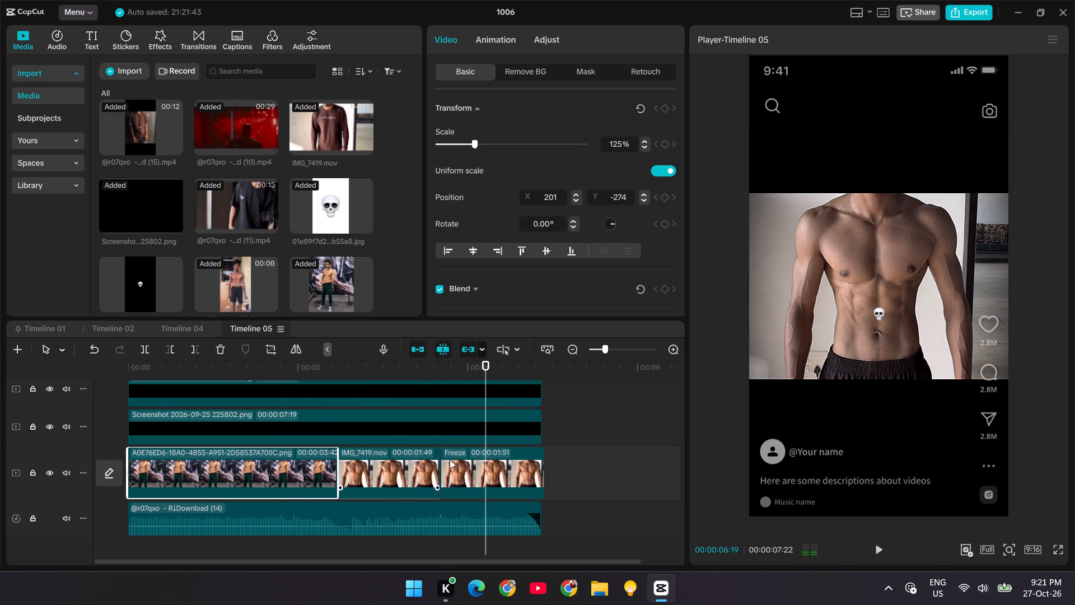
{"action": "scroll", "coordinate": [442, 421], "scroll_direction": "up", "scroll_amount": 4}
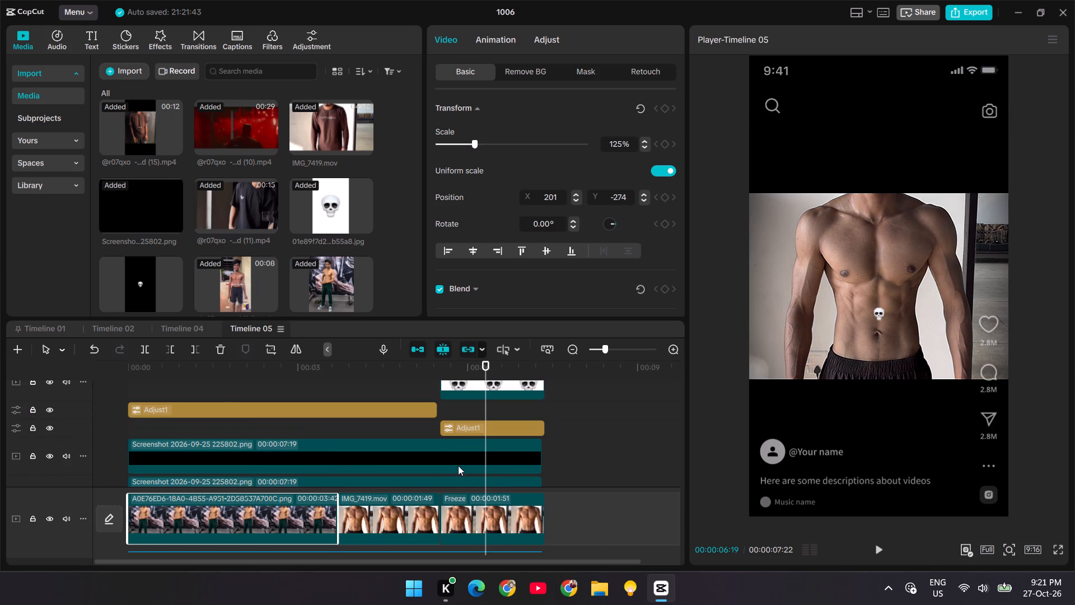
{"action": "scroll", "coordinate": [458, 460], "scroll_direction": "down", "scroll_amount": 2}
{"action": "scroll", "coordinate": [446, 444], "scroll_direction": "up", "scroll_amount": 2}
{"action": "scroll", "coordinate": [455, 435], "scroll_direction": "down", "scroll_amount": 2}
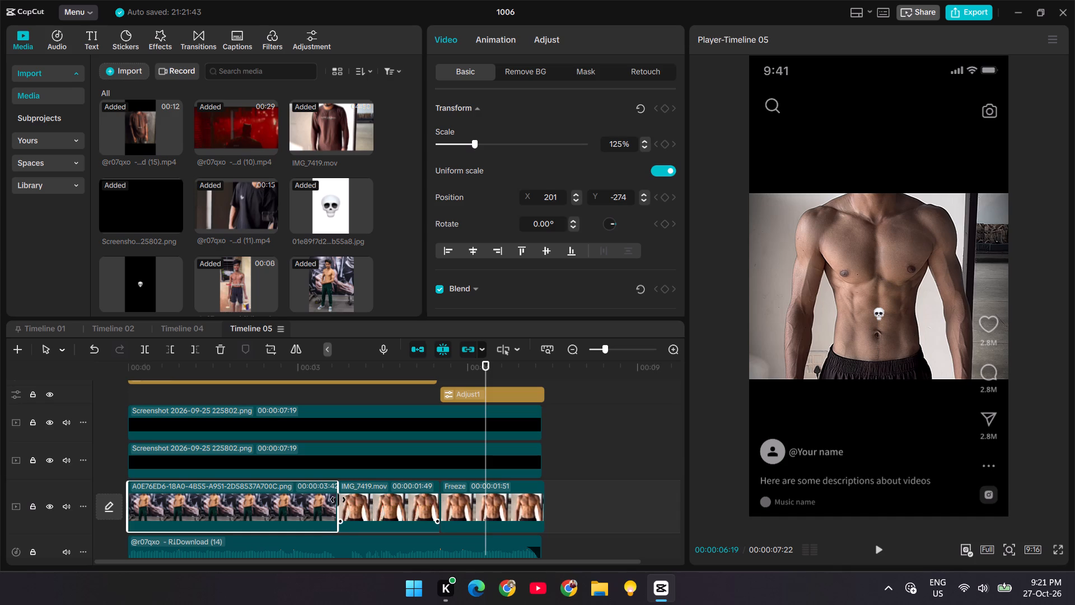
{"action": "left_click_drag", "start_coordinate": [338, 500], "coordinate": [332, 502]}
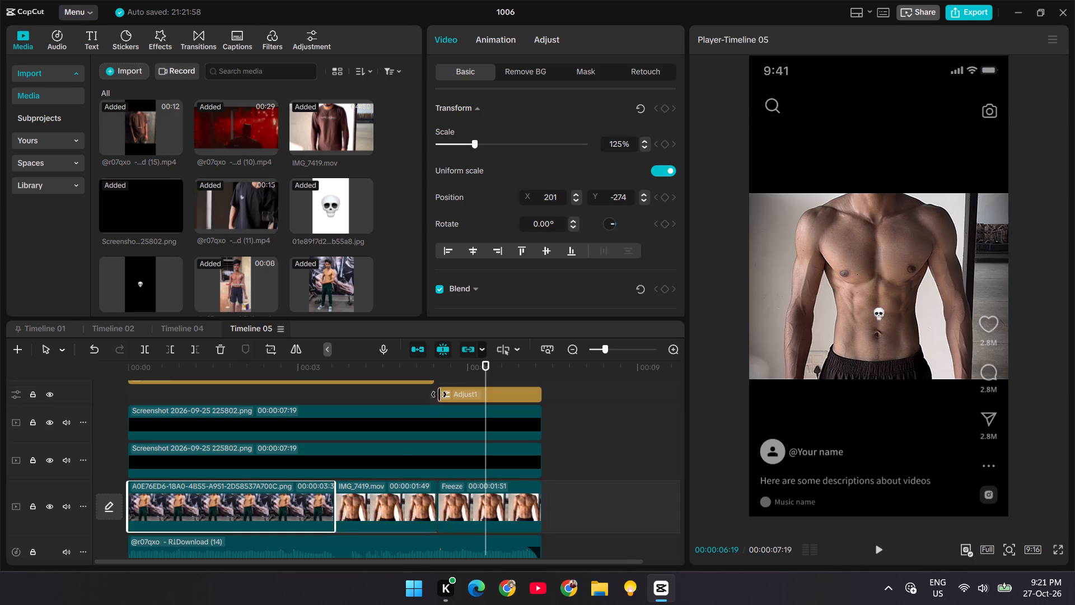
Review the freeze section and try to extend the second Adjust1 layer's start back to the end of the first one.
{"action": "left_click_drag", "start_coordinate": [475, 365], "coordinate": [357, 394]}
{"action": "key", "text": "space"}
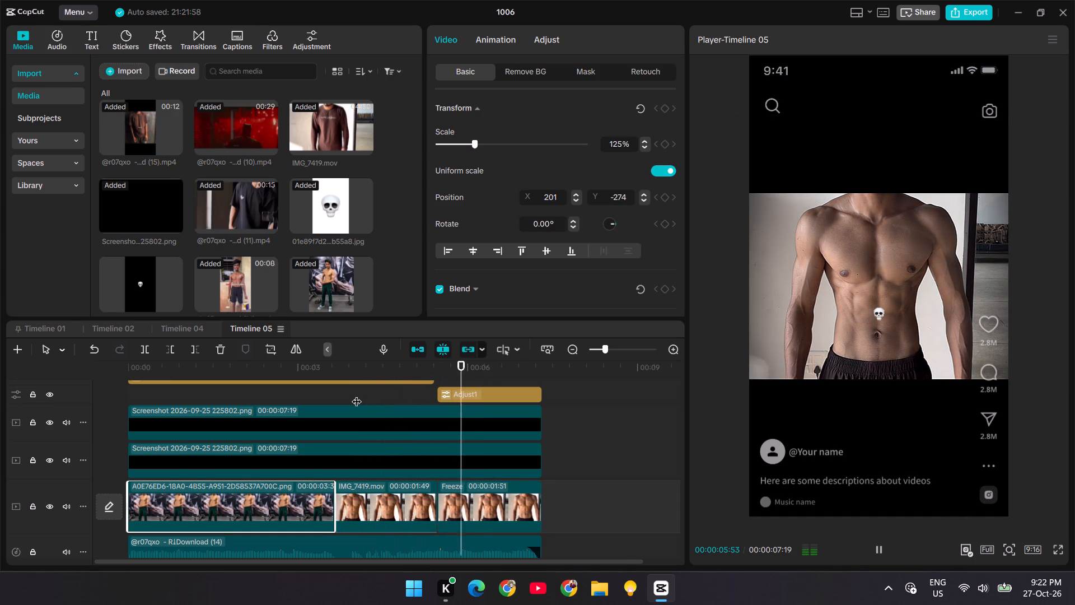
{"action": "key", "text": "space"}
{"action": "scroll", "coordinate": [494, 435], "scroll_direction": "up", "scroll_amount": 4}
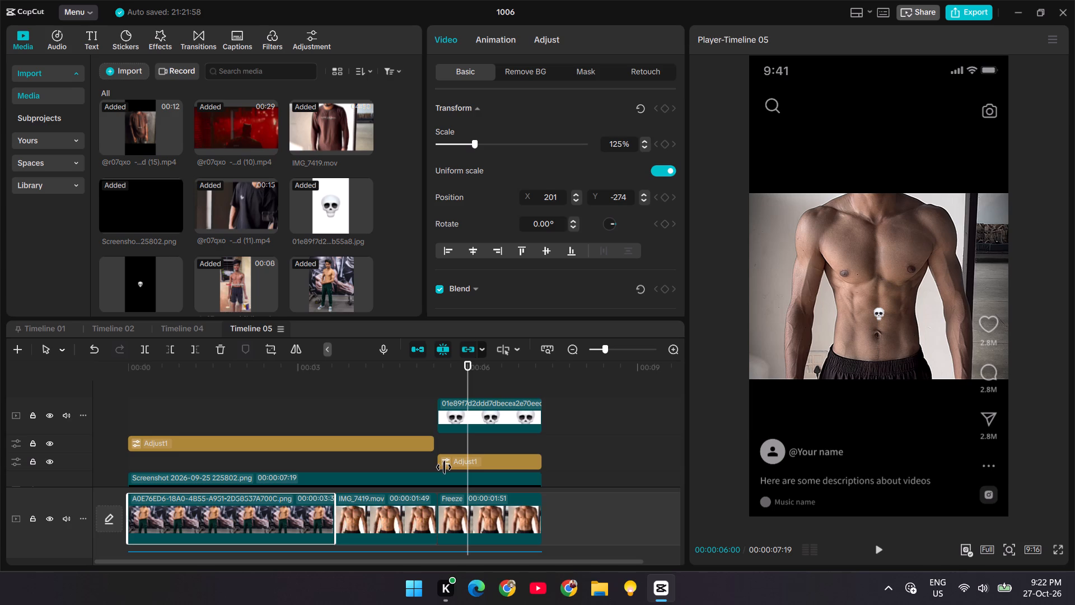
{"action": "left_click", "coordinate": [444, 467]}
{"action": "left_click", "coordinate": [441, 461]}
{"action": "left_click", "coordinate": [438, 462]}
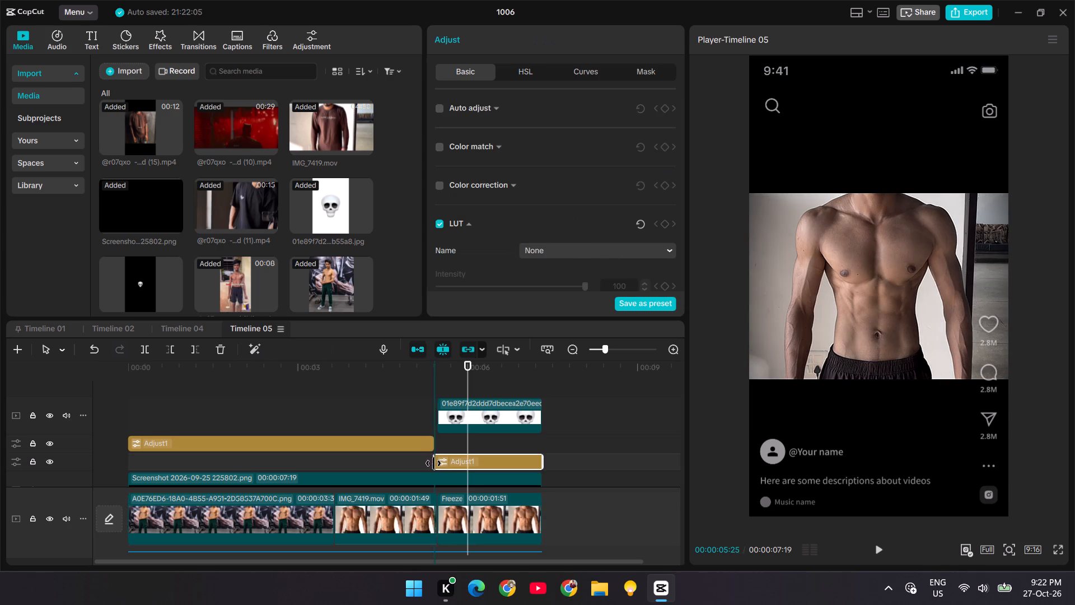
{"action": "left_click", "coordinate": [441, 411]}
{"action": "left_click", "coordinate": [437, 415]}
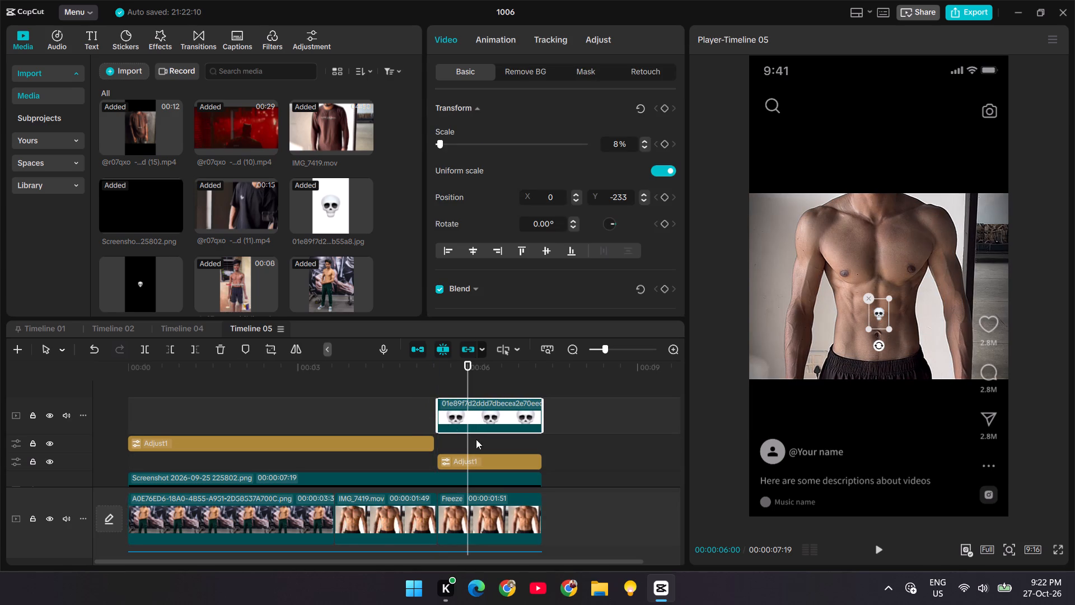
Replay the cut into the IMG_7419.mov clip and extend the gym photo's end to a duration of about 00:00:03:43.
{"action": "scroll", "coordinate": [475, 441], "scroll_direction": "down", "scroll_amount": 7}
{"action": "left_click_drag", "start_coordinate": [468, 361], "coordinate": [369, 395]}
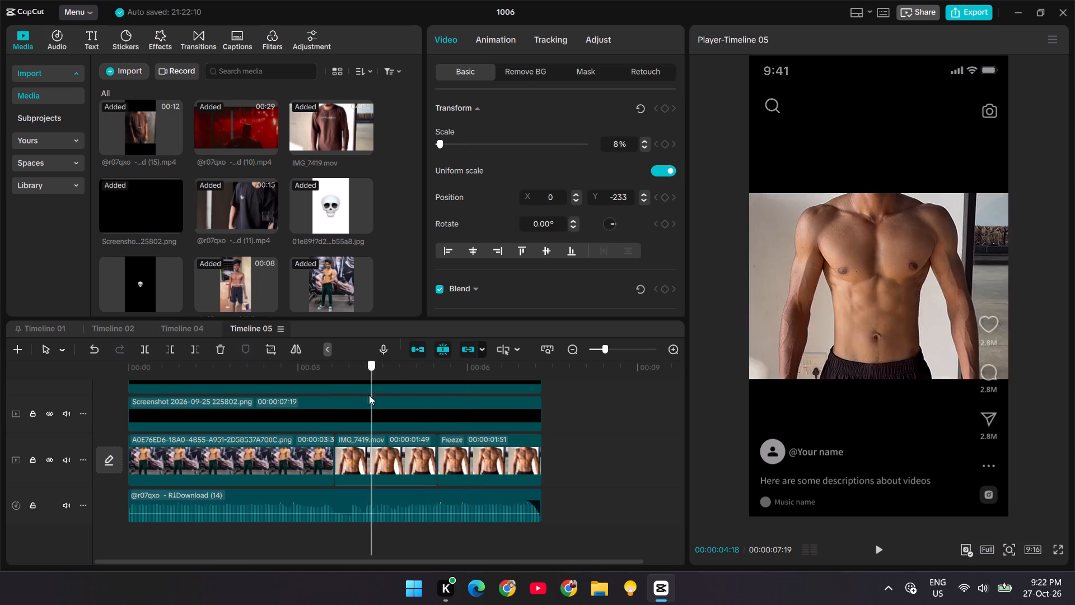
{"action": "left_click_drag", "start_coordinate": [369, 395], "coordinate": [324, 402]}
{"action": "key", "text": "space"}
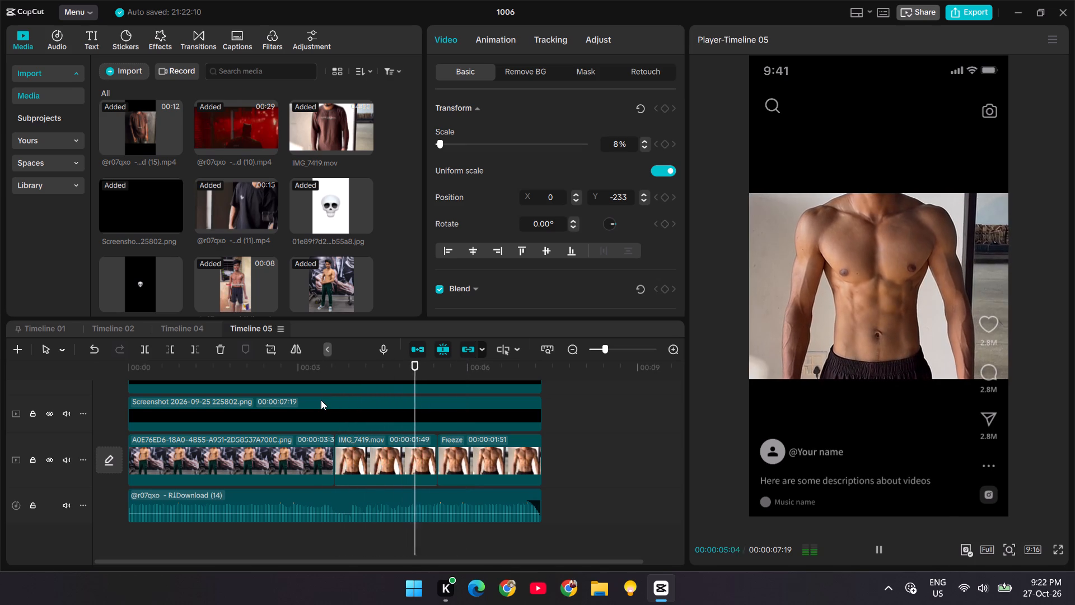
{"action": "key", "text": "space"}
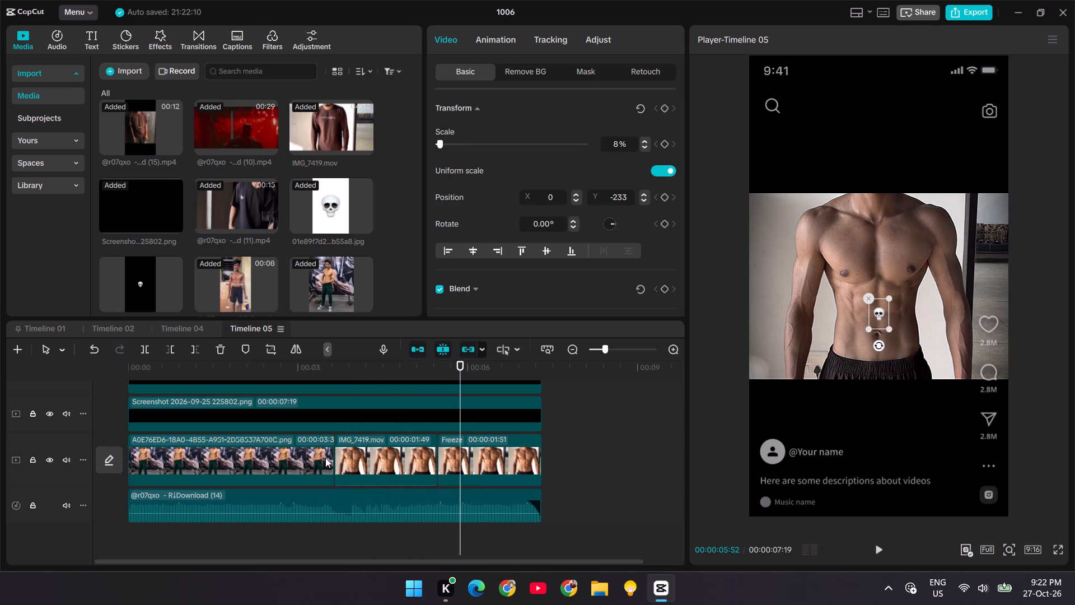
{"action": "left_click", "coordinate": [325, 458]}
{"action": "left_click", "coordinate": [336, 454]}
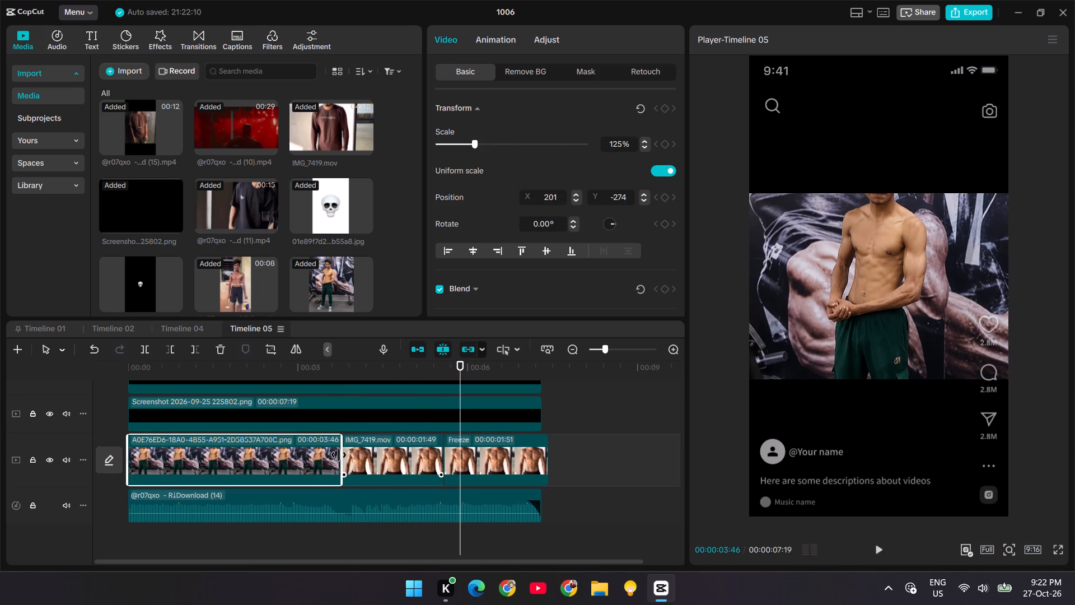
{"action": "left_click_drag", "start_coordinate": [456, 376], "coordinate": [363, 389]}
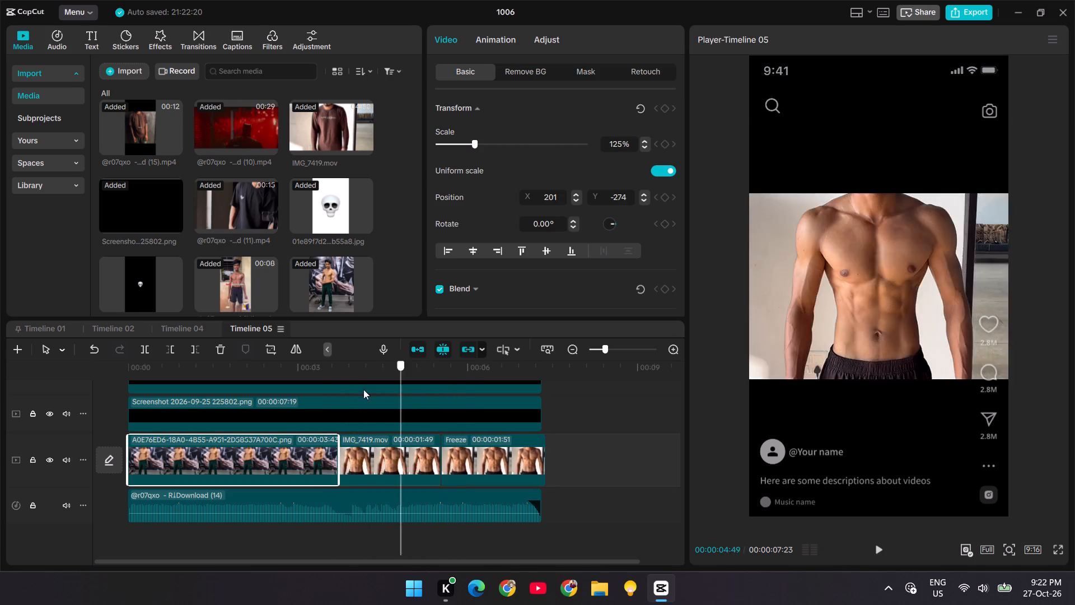
Replay the cut into the skull freeze and extend the first Adjust1 layer's end to the start of the second one.
{"action": "left_click_drag", "start_coordinate": [363, 389], "coordinate": [322, 396]}
{"action": "key", "text": "space"}
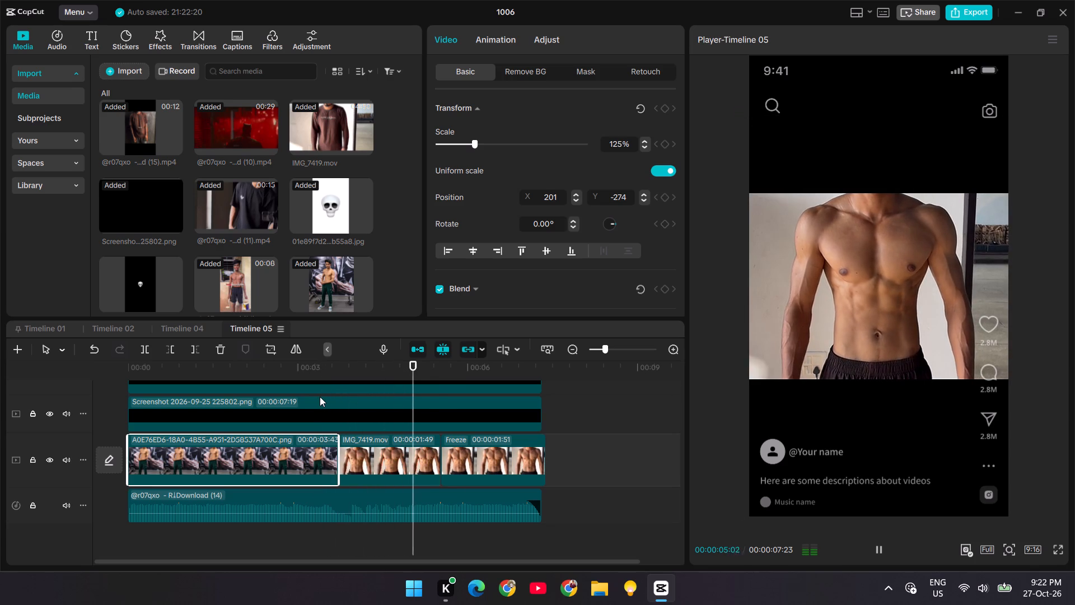
{"action": "key", "text": "space"}
{"action": "scroll", "coordinate": [417, 412], "scroll_direction": "up", "scroll_amount": 3}
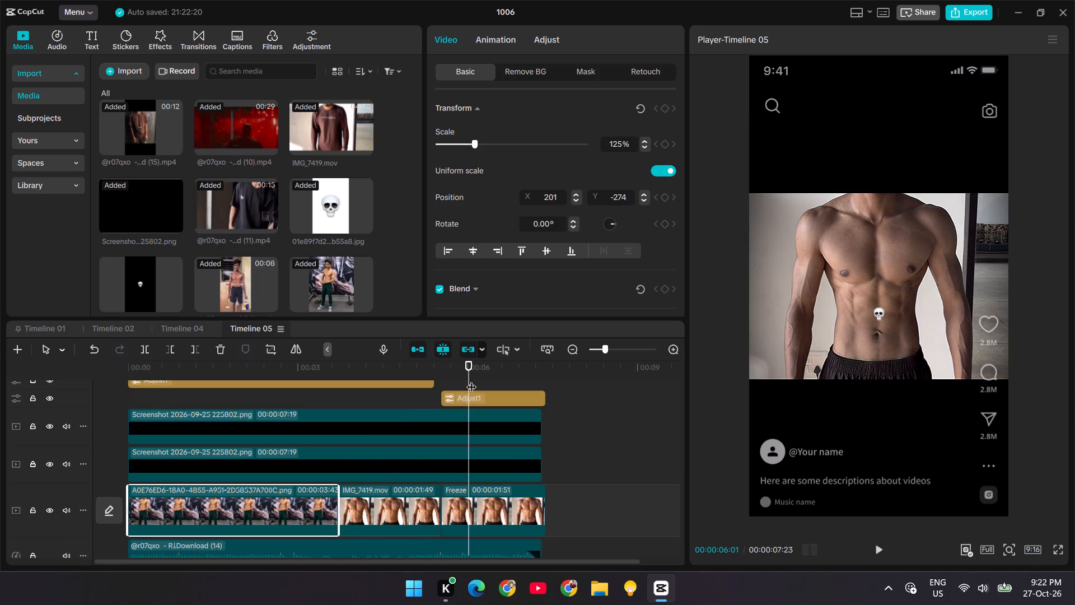
{"action": "scroll", "coordinate": [408, 412], "scroll_direction": "up", "scroll_amount": 4}
{"action": "left_click", "coordinate": [412, 448]}
{"action": "left_click_drag", "start_coordinate": [433, 448], "coordinate": [434, 449]}
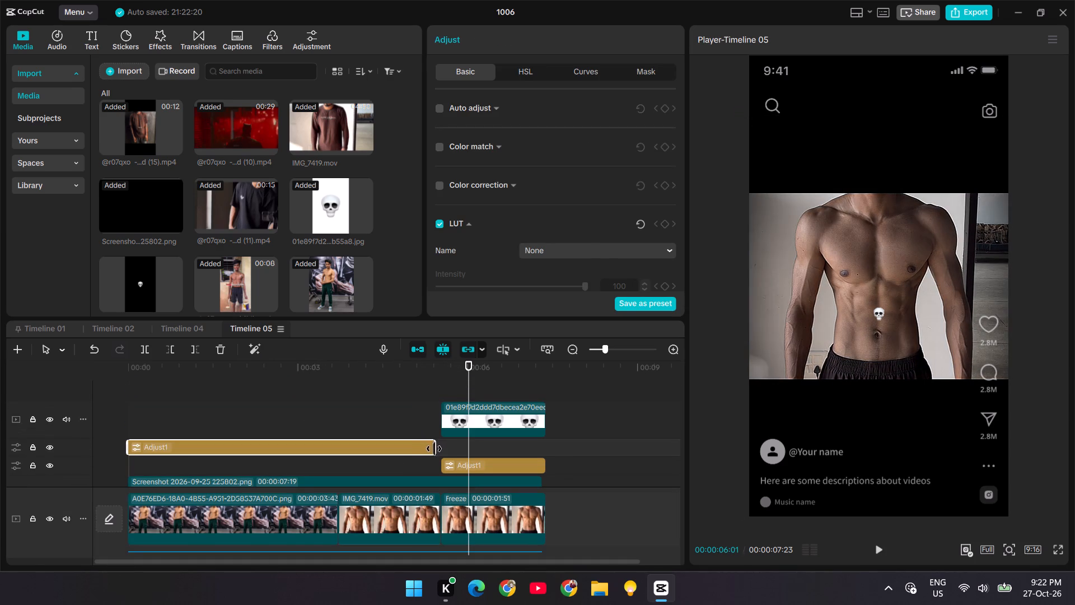
{"action": "left_click_drag", "start_coordinate": [434, 449], "coordinate": [440, 449]}
Play the whole timeline repeatedly to examine how the clip cuts and the skull freeze line up with the music.
{"action": "left_click_drag", "start_coordinate": [465, 367], "coordinate": [109, 422]}
{"action": "key", "text": "space"}
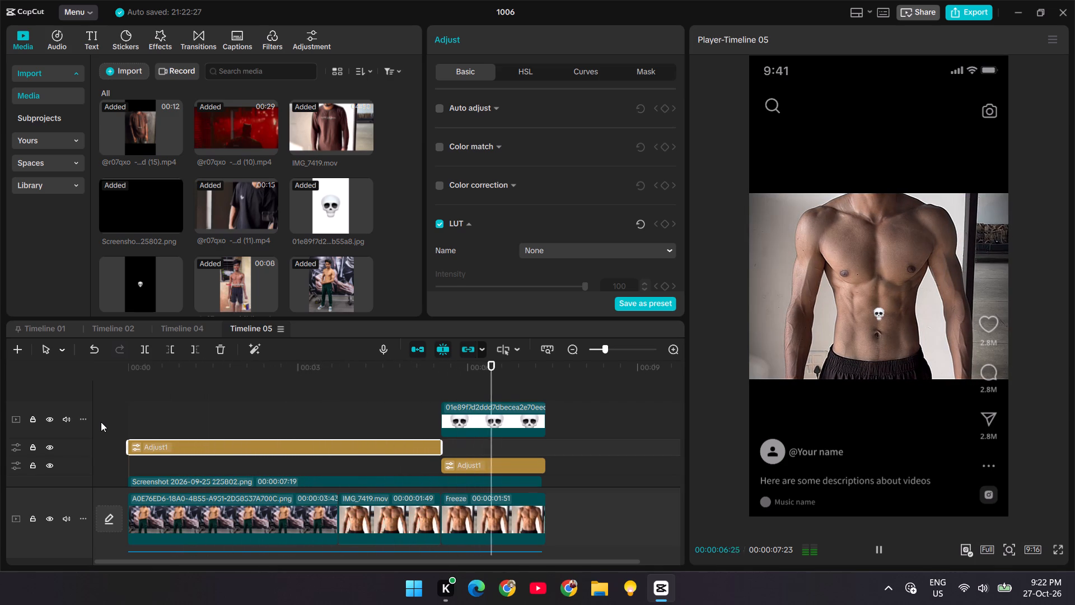
{"action": "key", "text": "space"}
{"action": "left_click_drag", "start_coordinate": [503, 370], "coordinate": [34, 432]}
{"action": "key", "text": "space"}
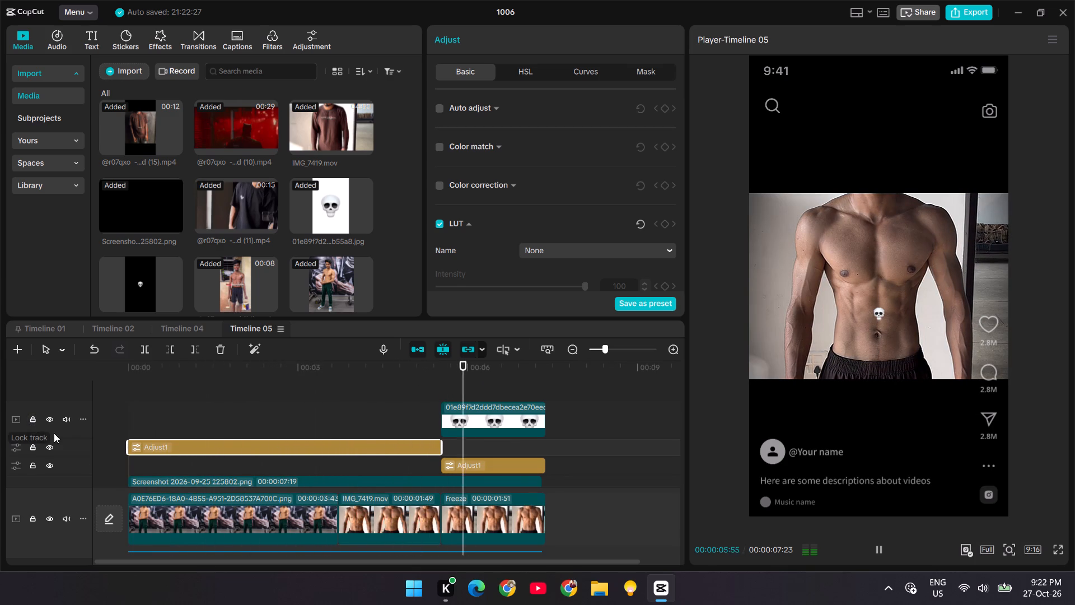
{"action": "key", "text": "space"}
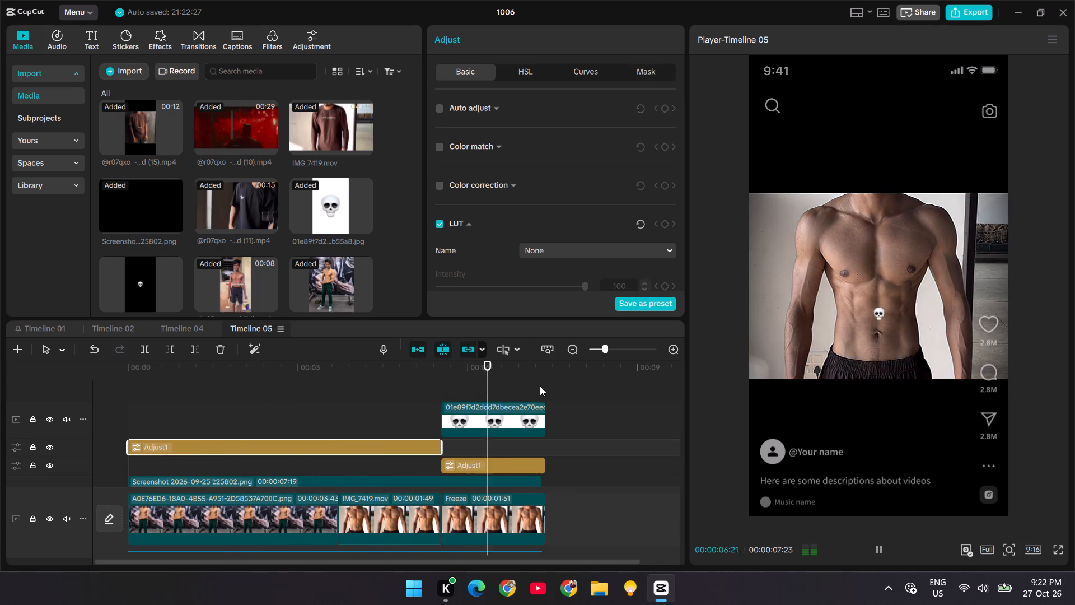
{"action": "key", "text": "space"}
{"action": "key", "text": "space"}
{"action": "key", "text": "space"}
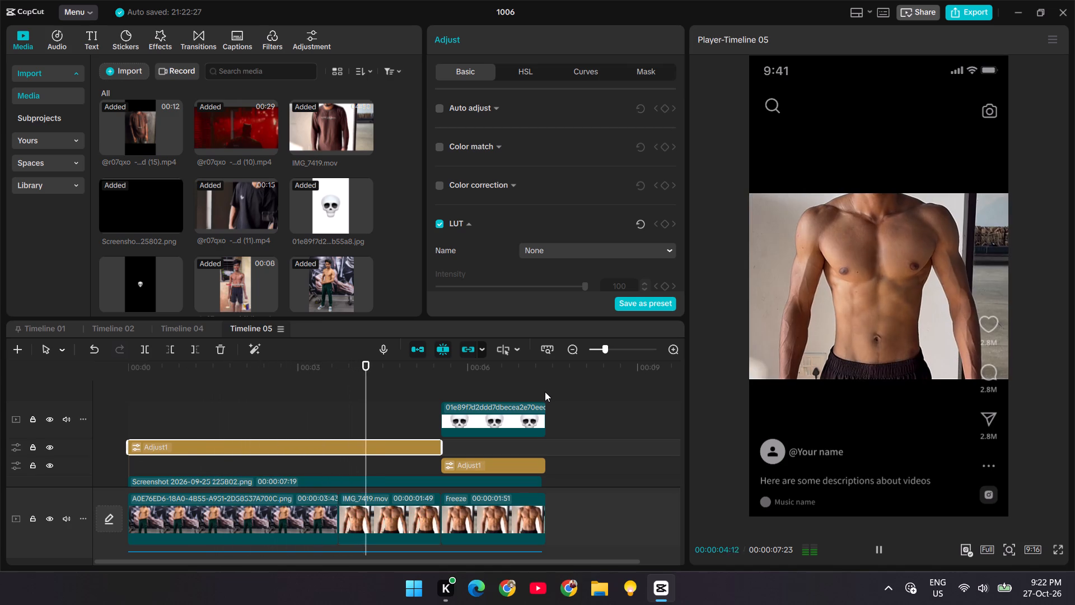
{"action": "key", "text": "space"}
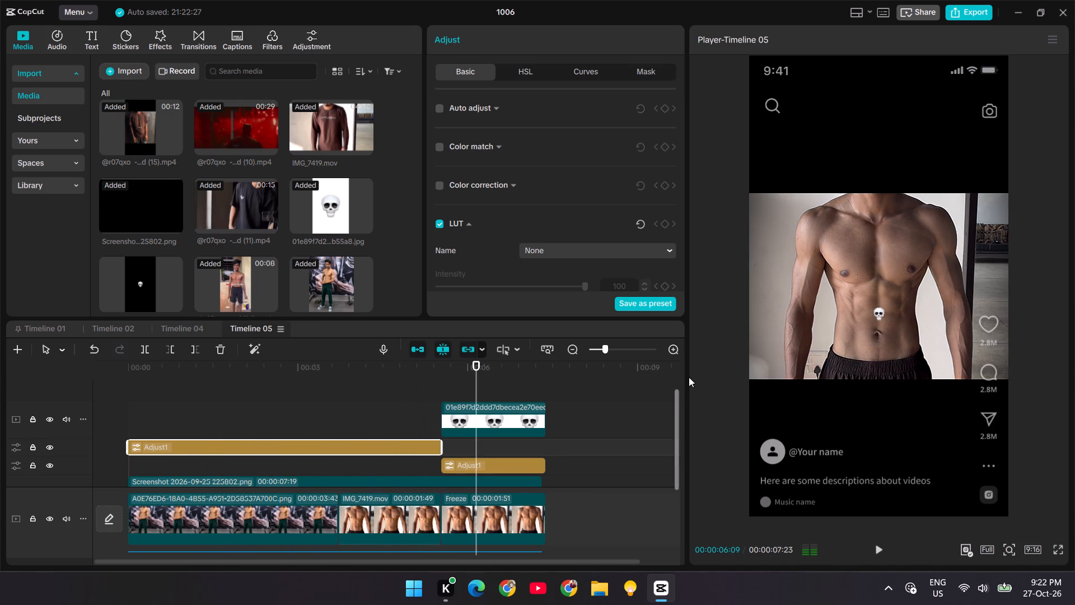
{"action": "key", "text": "space"}
{"action": "key", "text": "space"}
{"action": "left_click_drag", "start_coordinate": [501, 367], "coordinate": [45, 462]}
{"action": "key", "text": "space"}
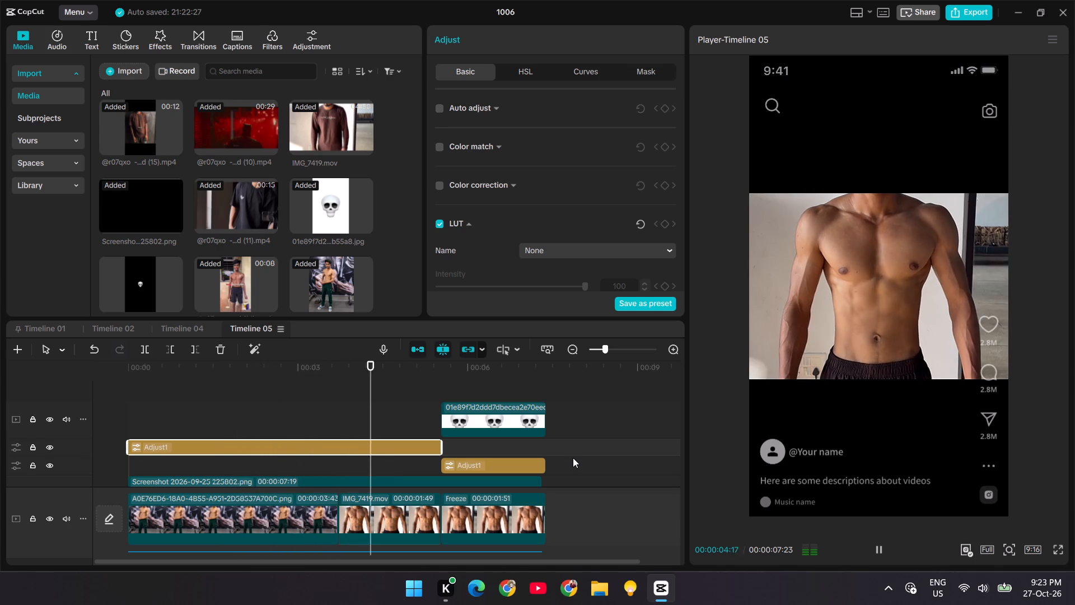
{"action": "key", "text": "space"}
{"action": "scroll", "coordinate": [573, 458], "scroll_direction": "down", "scroll_amount": 6}
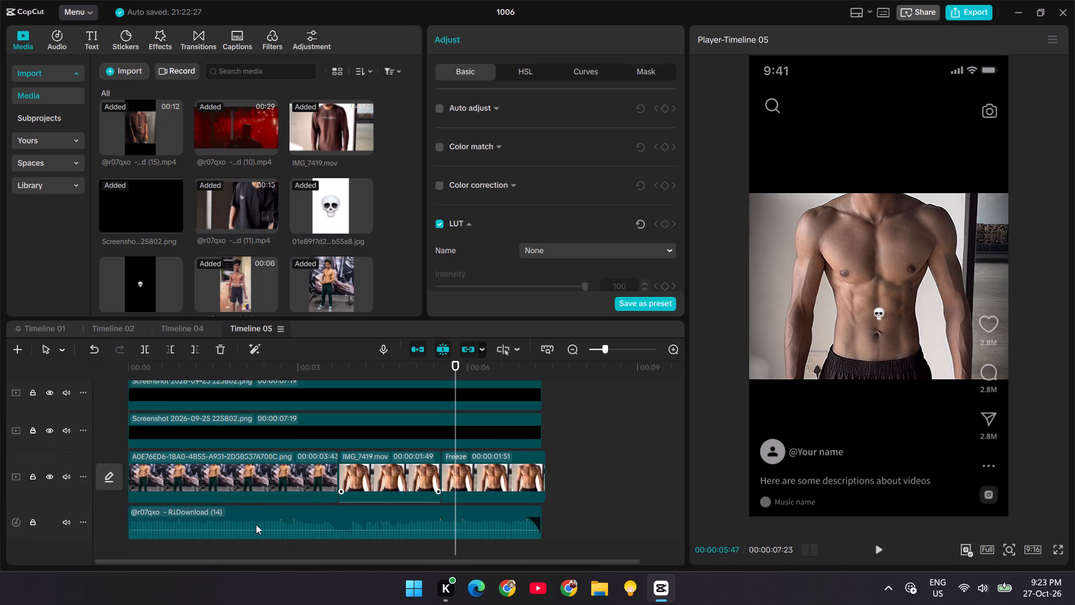
{"action": "left_click_drag", "start_coordinate": [446, 366], "coordinate": [14, 459]}
{"action": "key", "text": "space"}
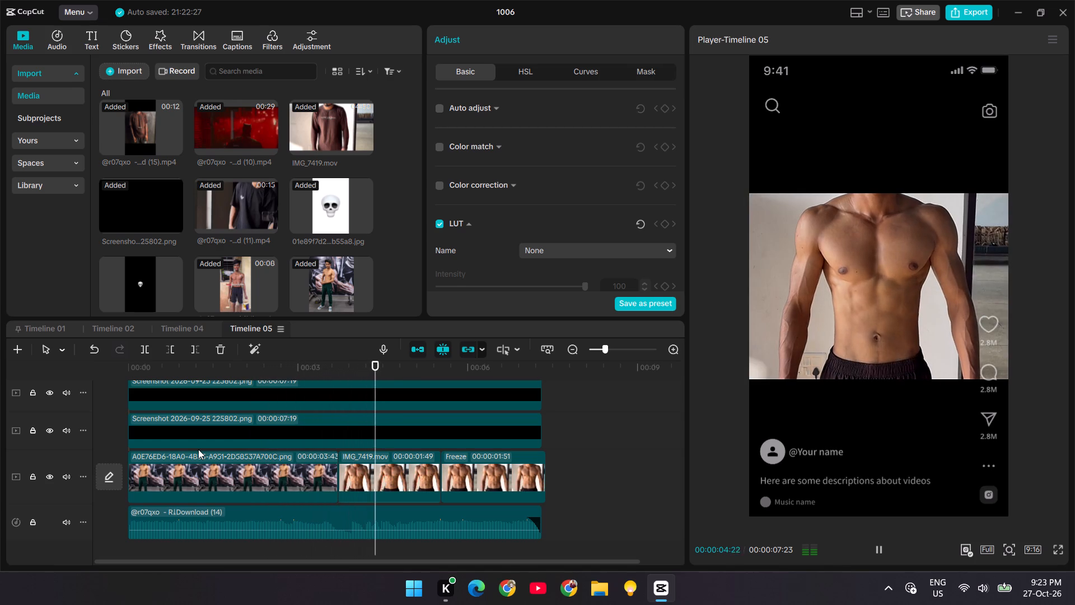
{"action": "key", "text": "space"}
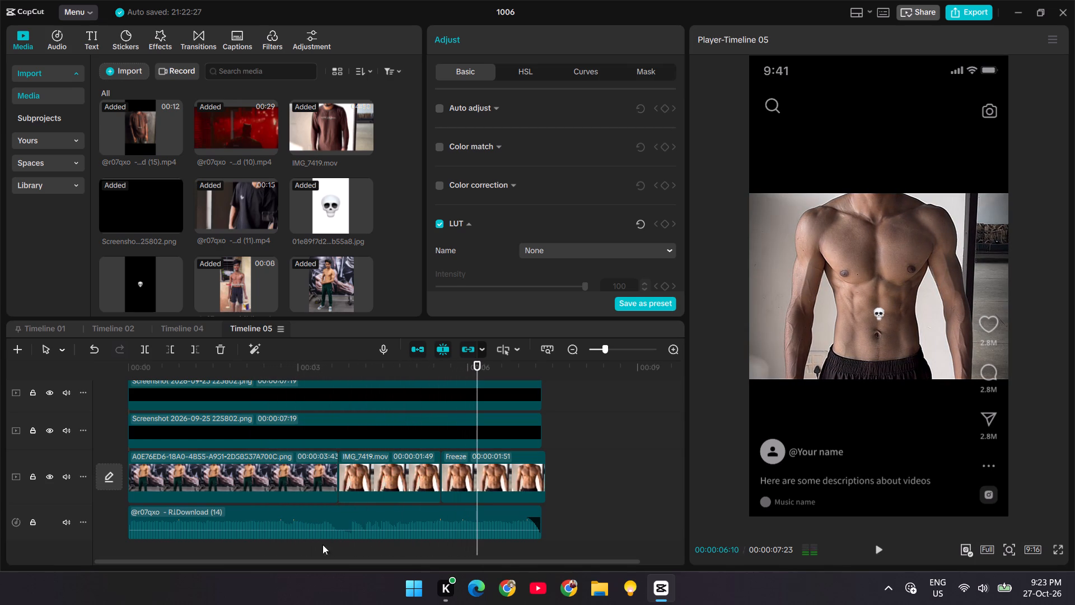
Trim the starts of the music clip and gym photo by the same small amount, and move the music back to the timeline start.
{"action": "left_click", "coordinate": [146, 513]}
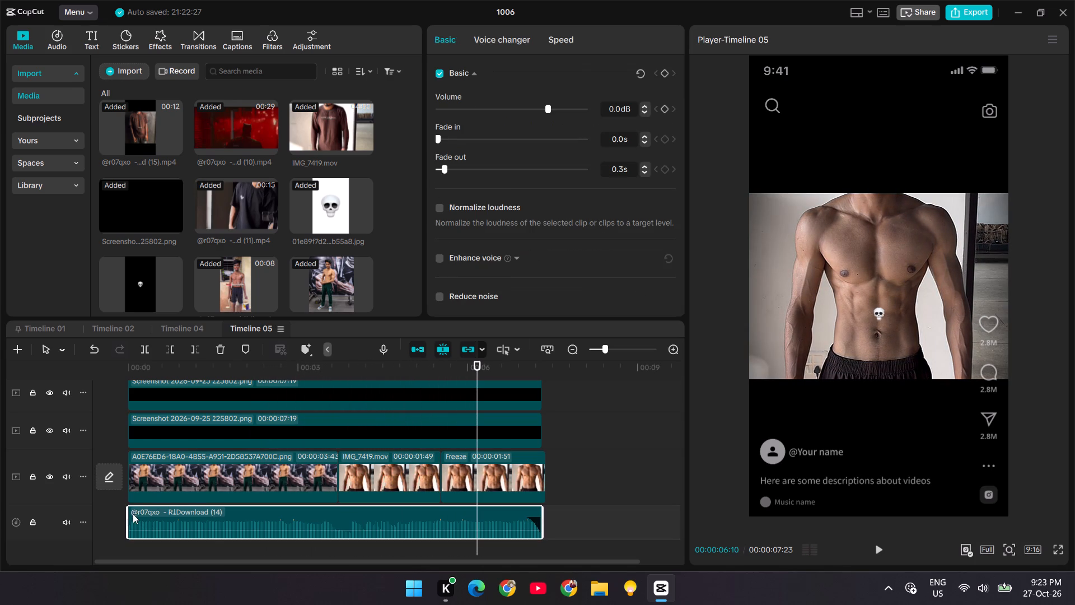
{"action": "left_click_drag", "start_coordinate": [127, 514], "coordinate": [138, 514]}
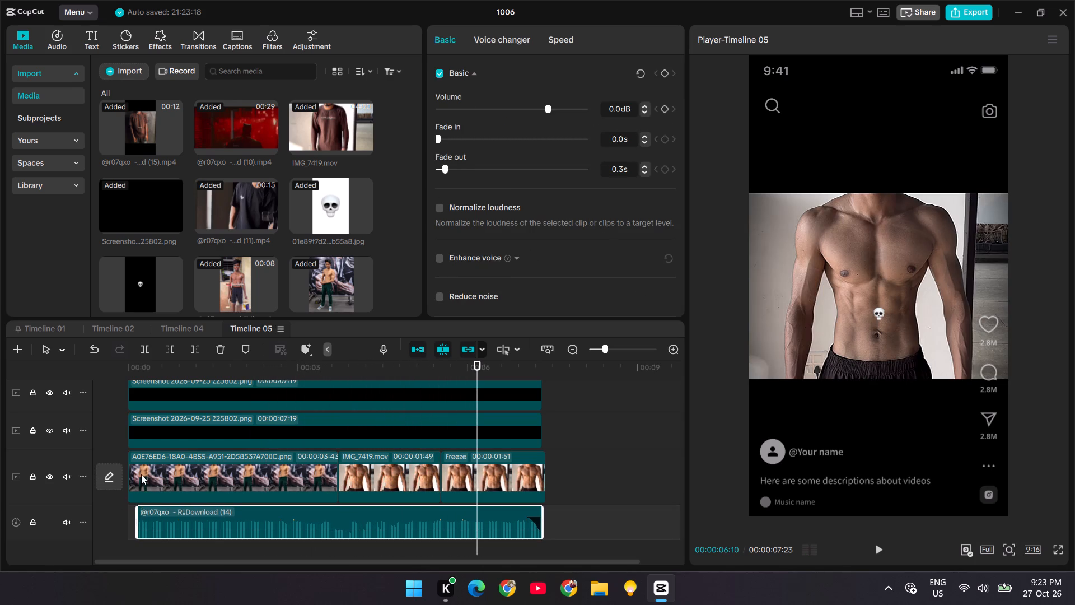
{"action": "left_click", "coordinate": [141, 474]}
{"action": "left_click_drag", "start_coordinate": [129, 474], "coordinate": [142, 477]}
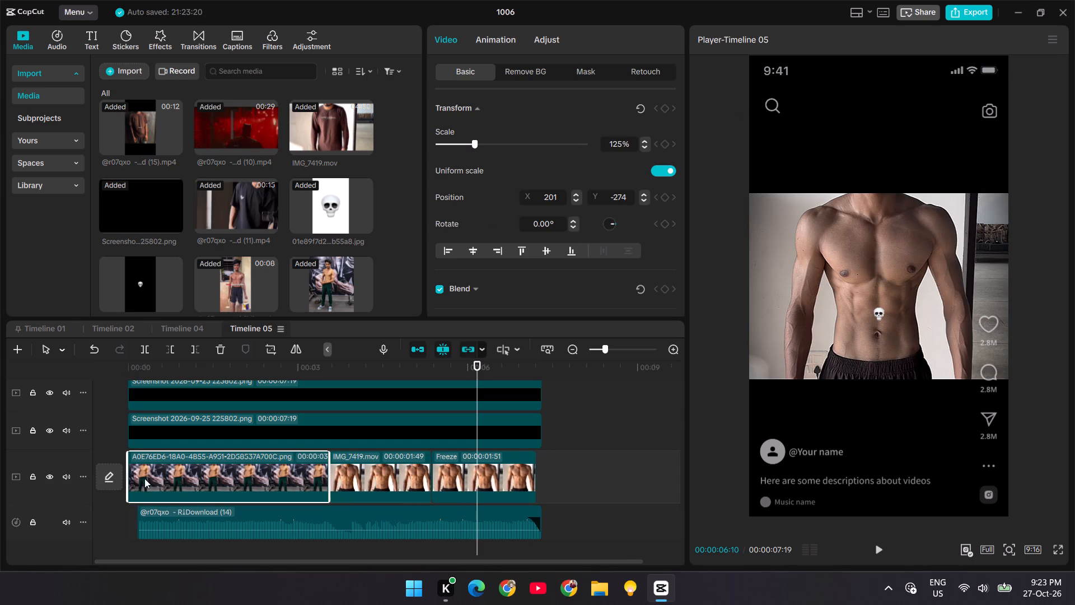
{"action": "left_click", "coordinate": [288, 515]}
{"action": "left_click_drag", "start_coordinate": [295, 514], "coordinate": [284, 515]}
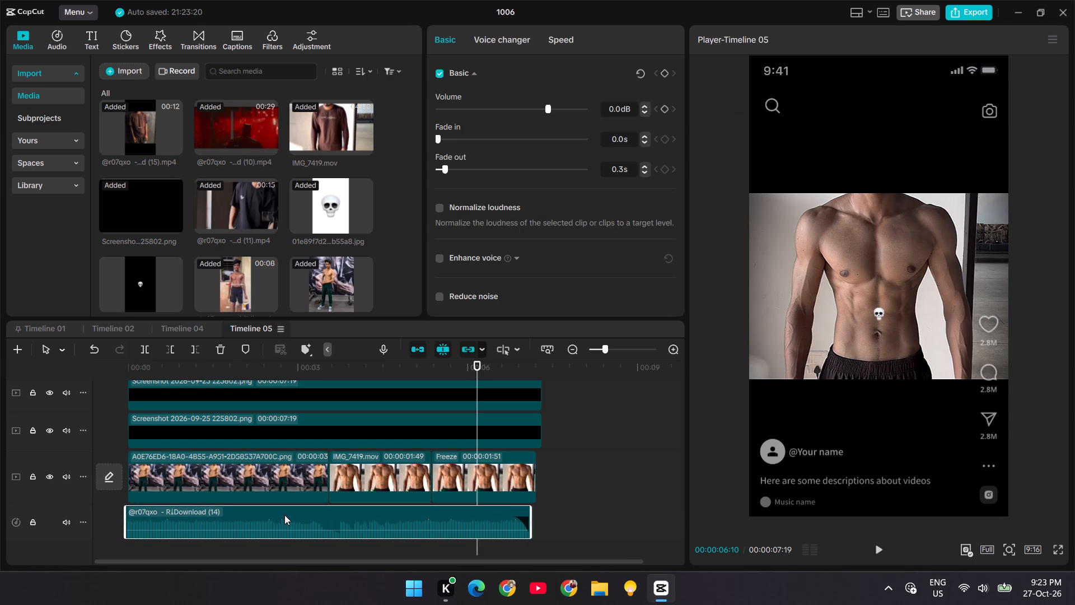
{"action": "left_click_drag", "start_coordinate": [284, 515], "coordinate": [286, 515]}
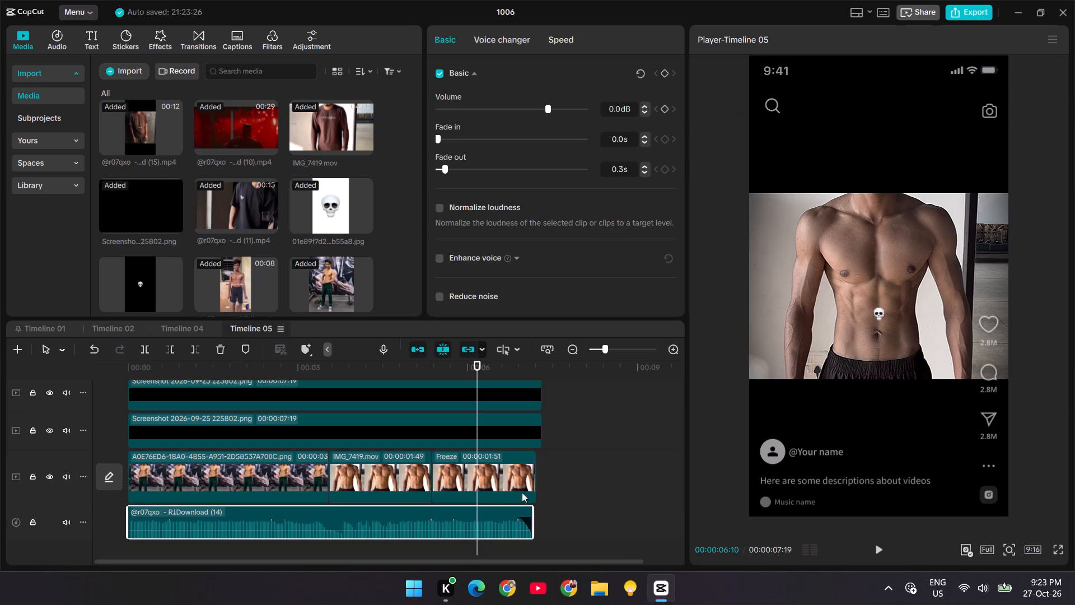
Trim the ends of the Freeze clip, both black Screenshot overlays and the skull image to the music's end at 00:00:07:09.
{"action": "left_click", "coordinate": [522, 481]}
{"action": "left_click_drag", "start_coordinate": [537, 474], "coordinate": [529, 476]}
{"action": "left_click", "coordinate": [534, 443]}
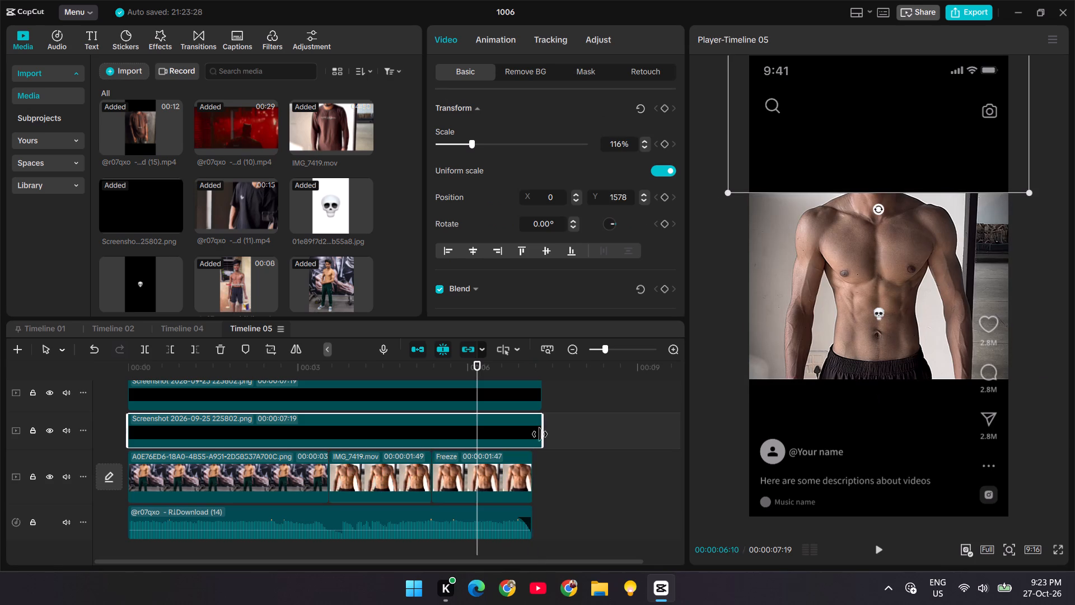
{"action": "left_click_drag", "start_coordinate": [544, 432], "coordinate": [531, 436]}
{"action": "scroll", "coordinate": [531, 434], "scroll_direction": "up", "scroll_amount": 3}
{"action": "left_click", "coordinate": [532, 455]}
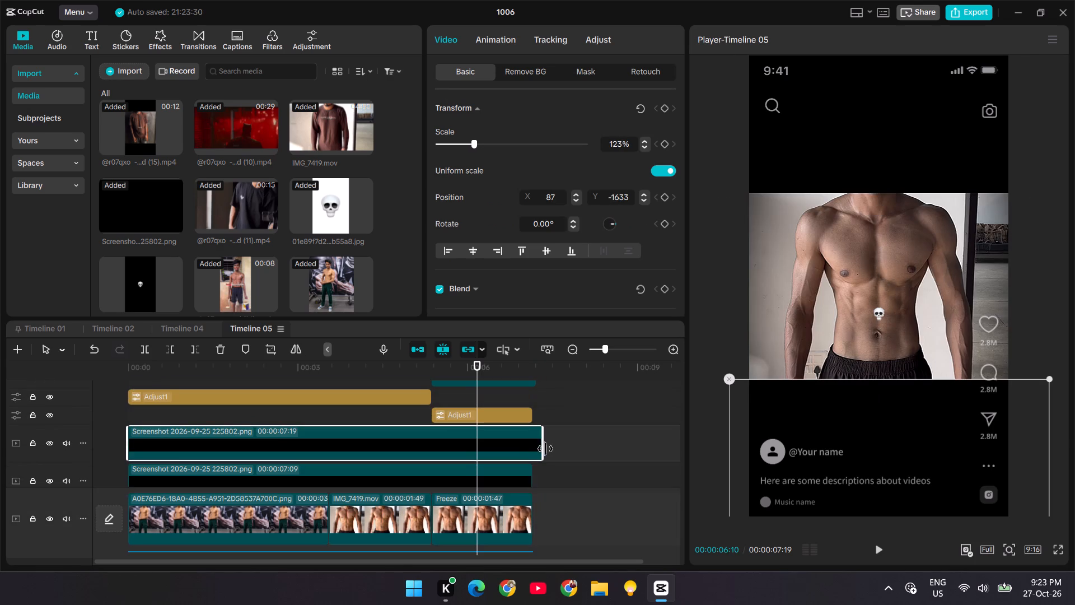
{"action": "left_click_drag", "start_coordinate": [543, 441], "coordinate": [530, 444]}
{"action": "scroll", "coordinate": [533, 441], "scroll_direction": "up", "scroll_amount": 3}
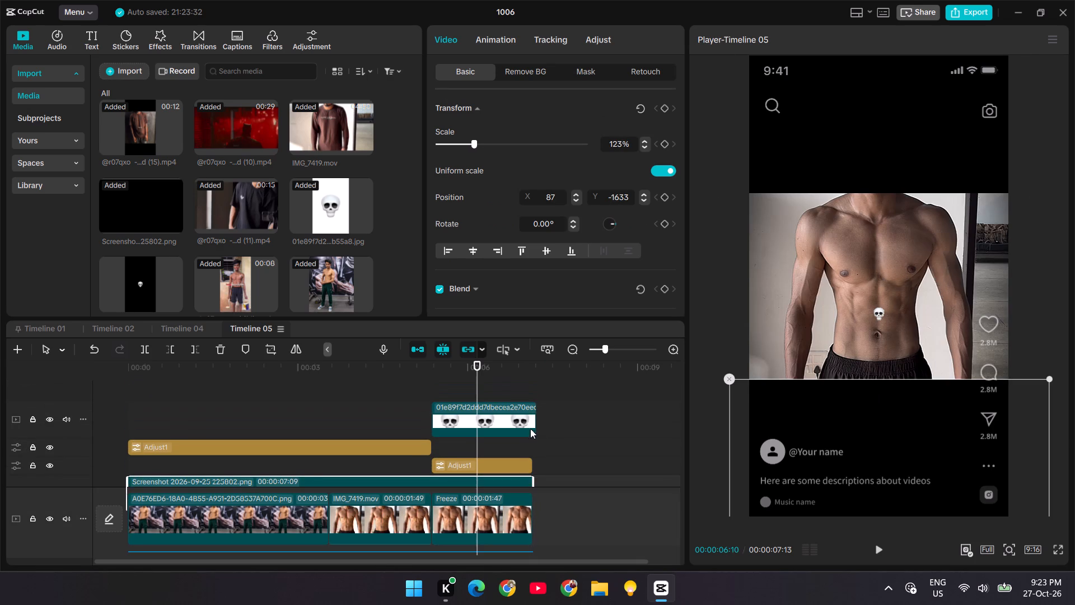
{"action": "left_click", "coordinate": [530, 429]}
{"action": "left_click_drag", "start_coordinate": [536, 417], "coordinate": [527, 422]}
Play the shortened timeline through to check the cuts and the skull freeze against the music.
{"action": "scroll", "coordinate": [504, 461], "scroll_direction": "down", "scroll_amount": 5}
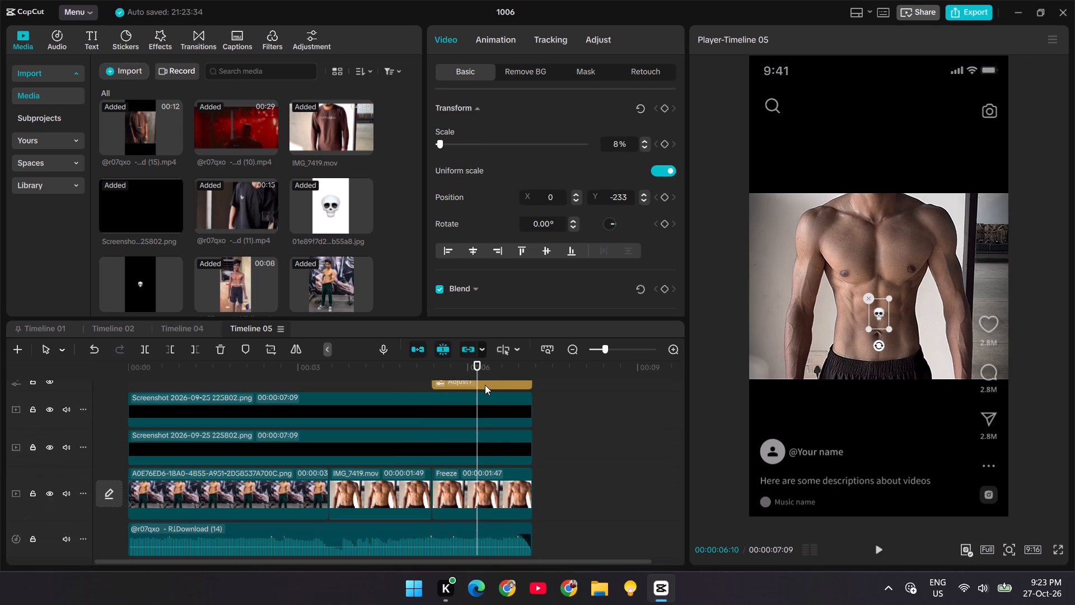
{"action": "left_click_drag", "start_coordinate": [469, 367], "coordinate": [304, 400]}
{"action": "key", "text": "space"}
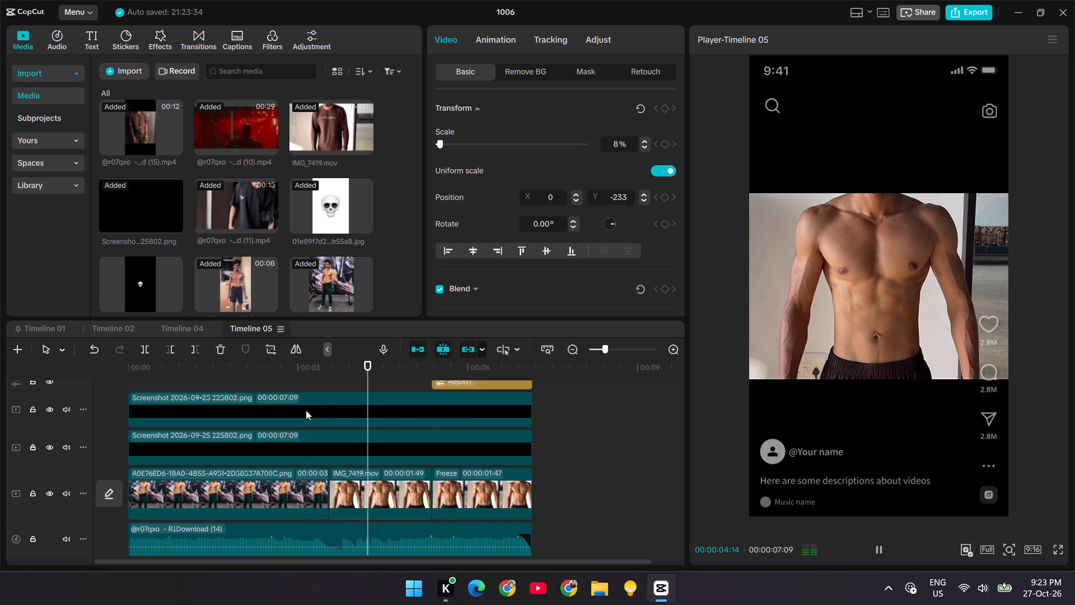
{"action": "key", "text": "space"}
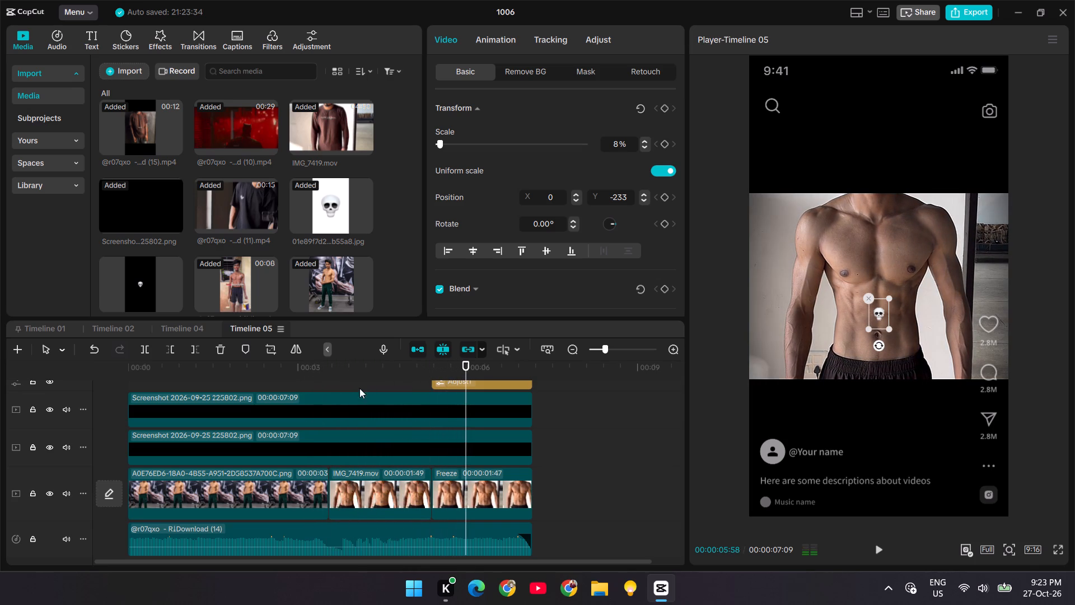
{"action": "left_click_drag", "start_coordinate": [457, 369], "coordinate": [81, 454]}
{"action": "key", "text": "space"}
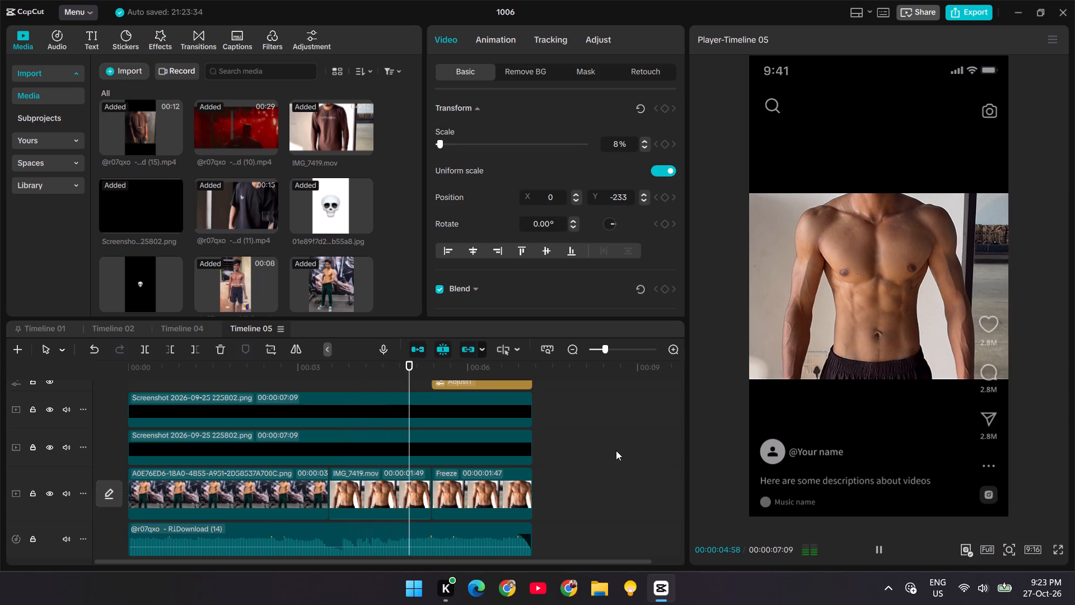
{"action": "left_click", "coordinate": [602, 430]}
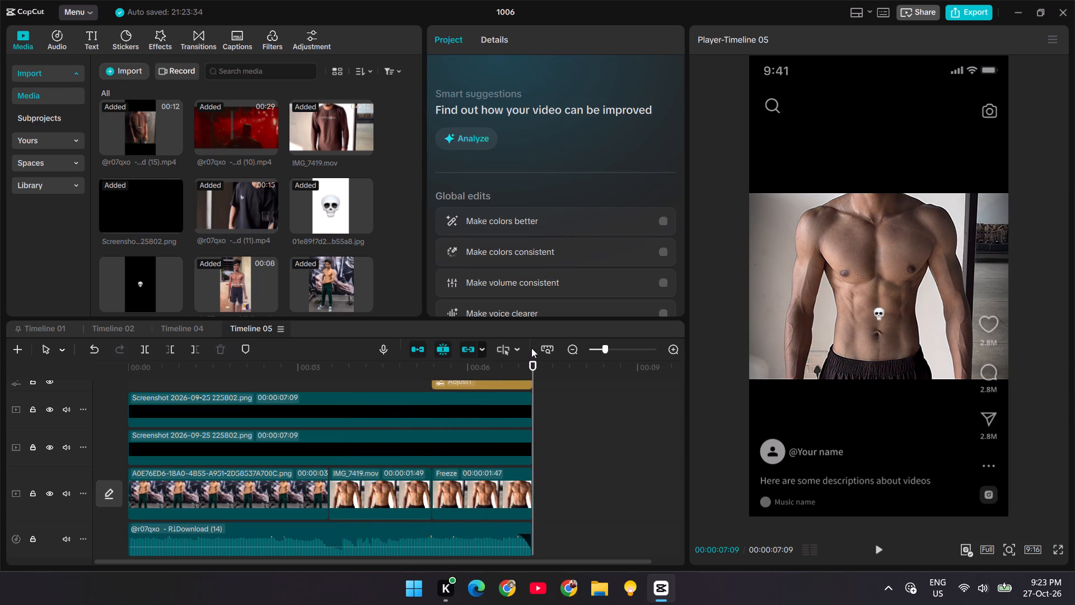
{"action": "left_click_drag", "start_coordinate": [531, 367], "coordinate": [132, 429]}
{"action": "key", "text": "space"}
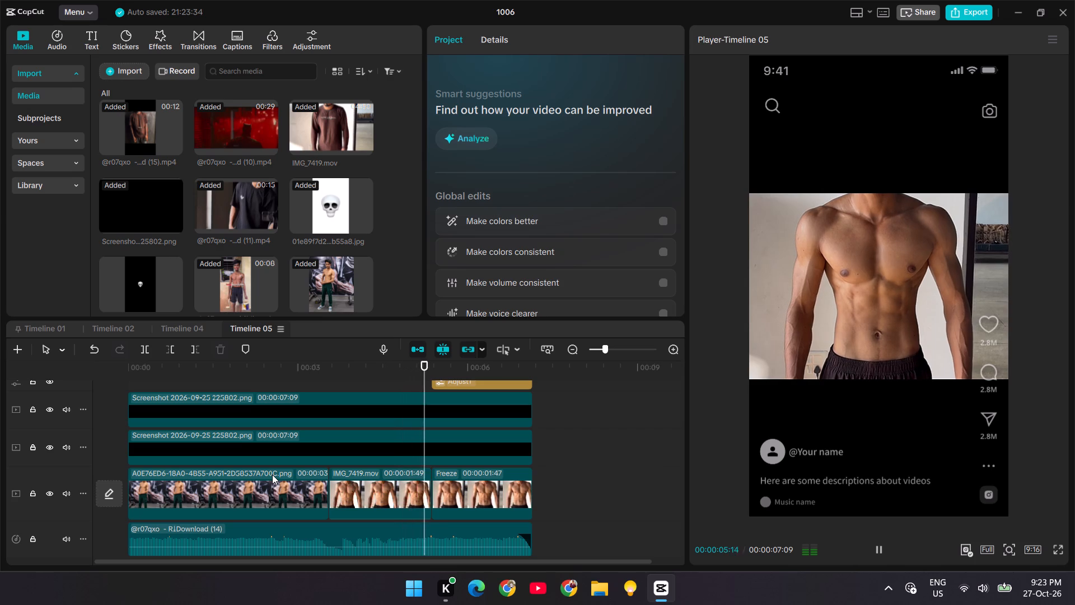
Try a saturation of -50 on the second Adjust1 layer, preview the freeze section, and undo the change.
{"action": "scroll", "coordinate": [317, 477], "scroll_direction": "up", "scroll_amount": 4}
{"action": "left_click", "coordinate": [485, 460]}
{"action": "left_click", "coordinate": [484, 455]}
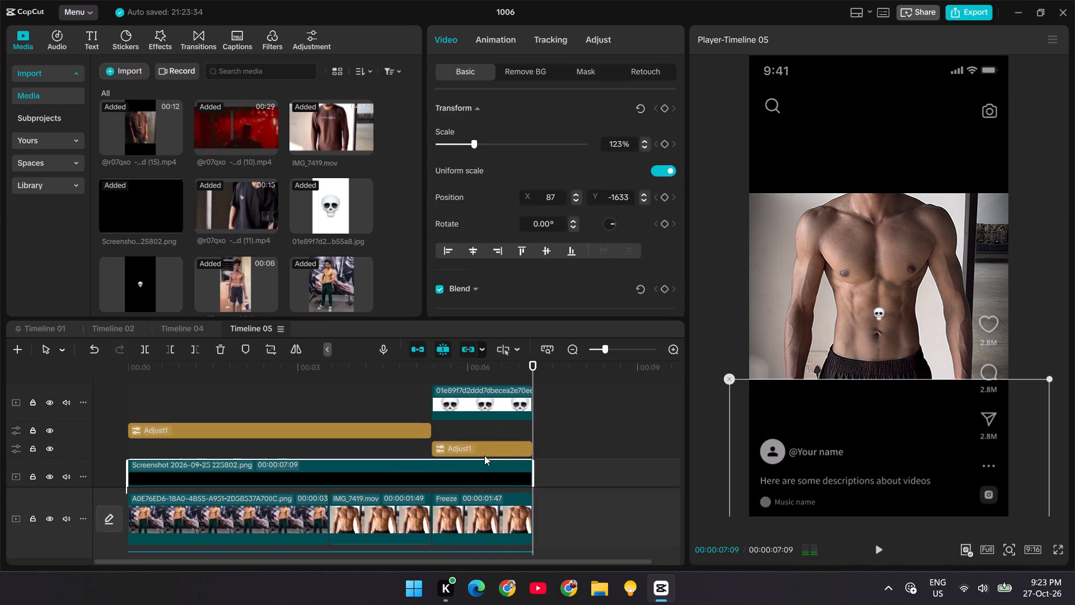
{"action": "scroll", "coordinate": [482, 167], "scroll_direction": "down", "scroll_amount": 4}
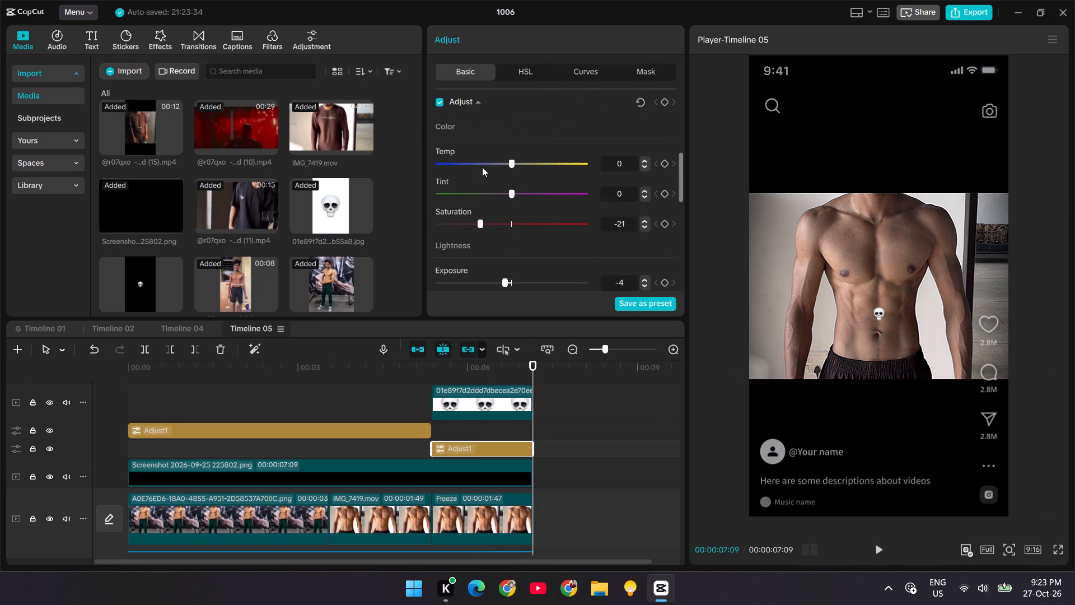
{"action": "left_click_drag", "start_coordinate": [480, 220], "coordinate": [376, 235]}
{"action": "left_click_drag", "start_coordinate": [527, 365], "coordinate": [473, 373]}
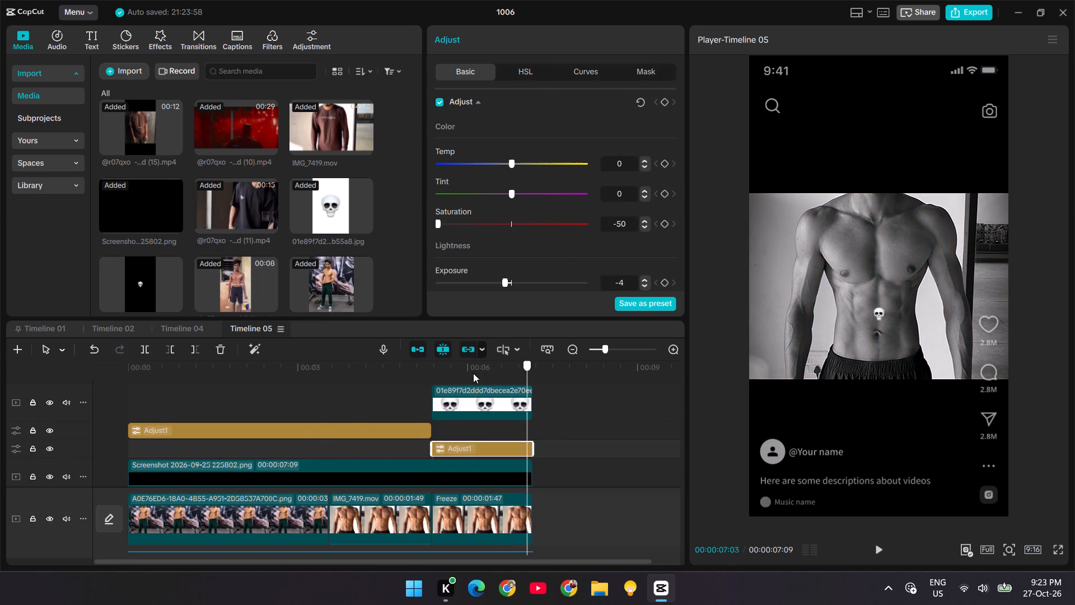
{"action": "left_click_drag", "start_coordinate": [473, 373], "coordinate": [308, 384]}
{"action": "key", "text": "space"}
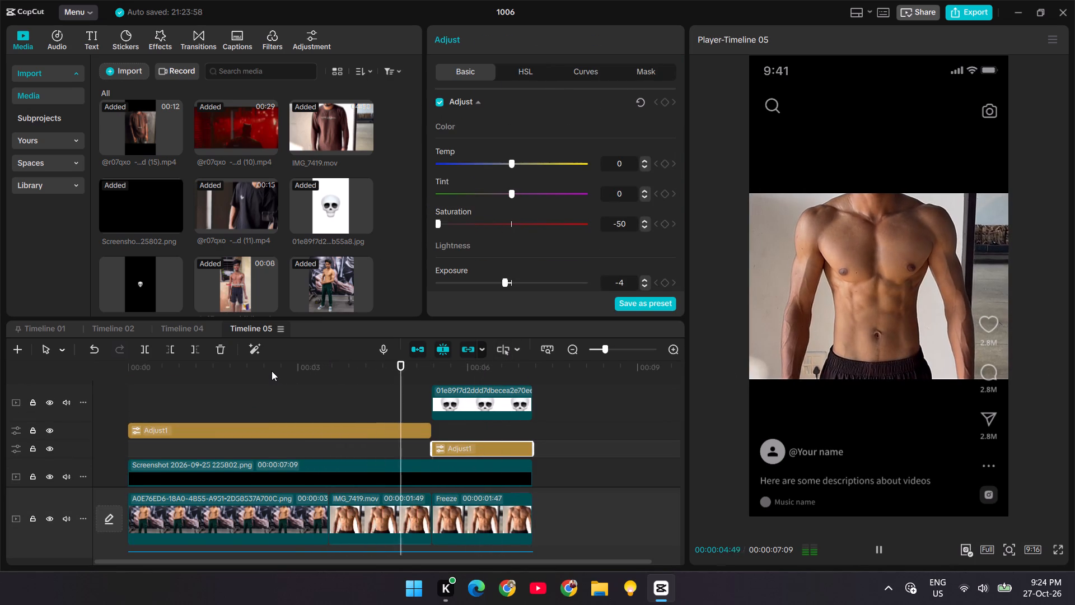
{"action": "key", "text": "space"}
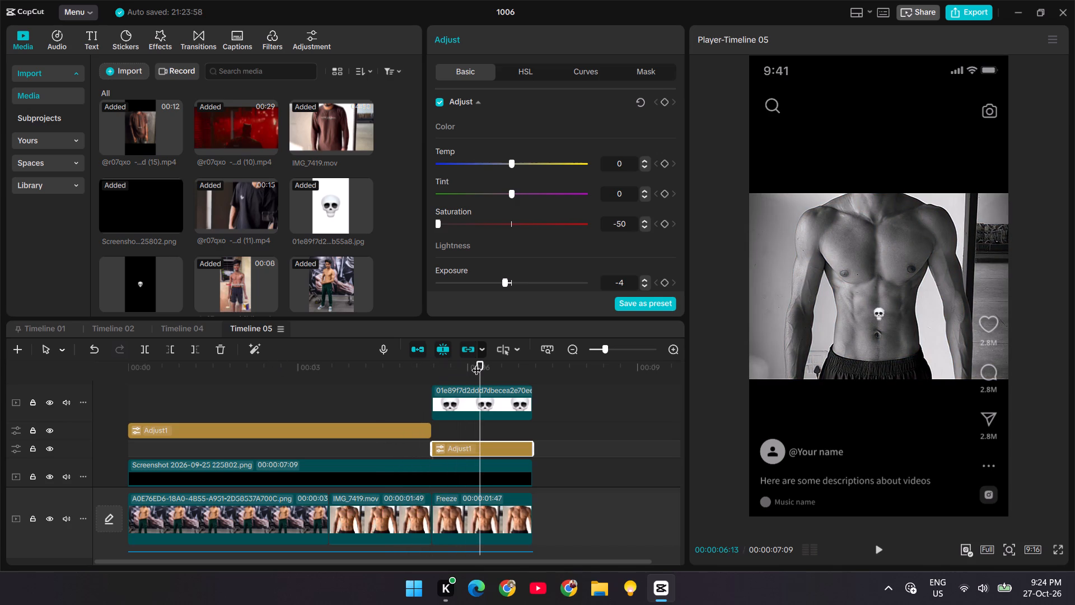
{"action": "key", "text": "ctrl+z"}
Replay the timeline from the start several times to review the final timing of the cuts and the skull freeze.
{"action": "left_click_drag", "start_coordinate": [478, 364], "coordinate": [210, 404]}
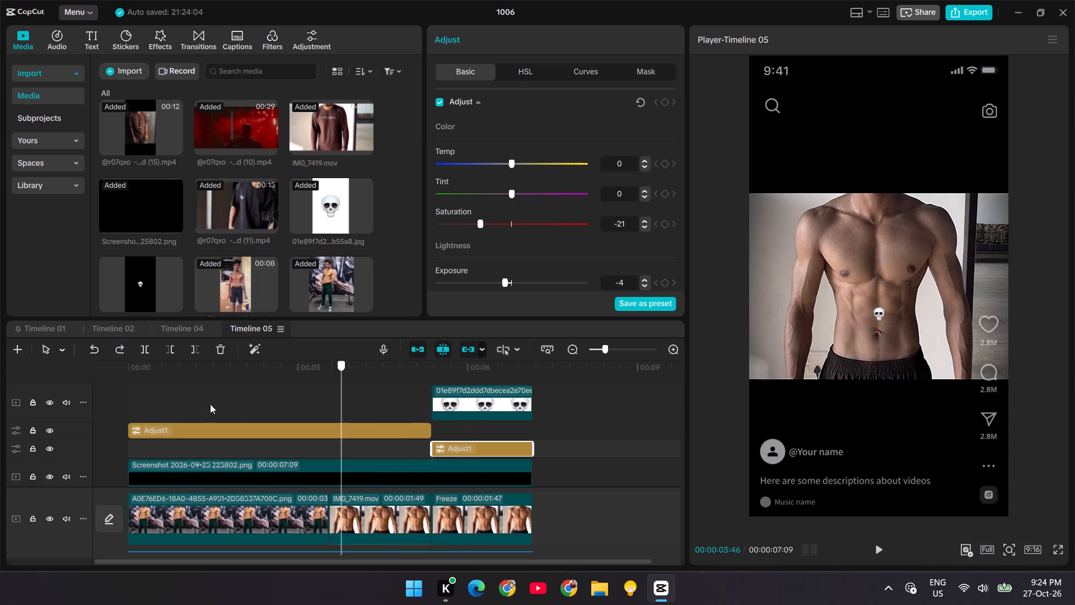
{"action": "left_click_drag", "start_coordinate": [210, 404], "coordinate": [106, 411]}
{"action": "key", "text": "space"}
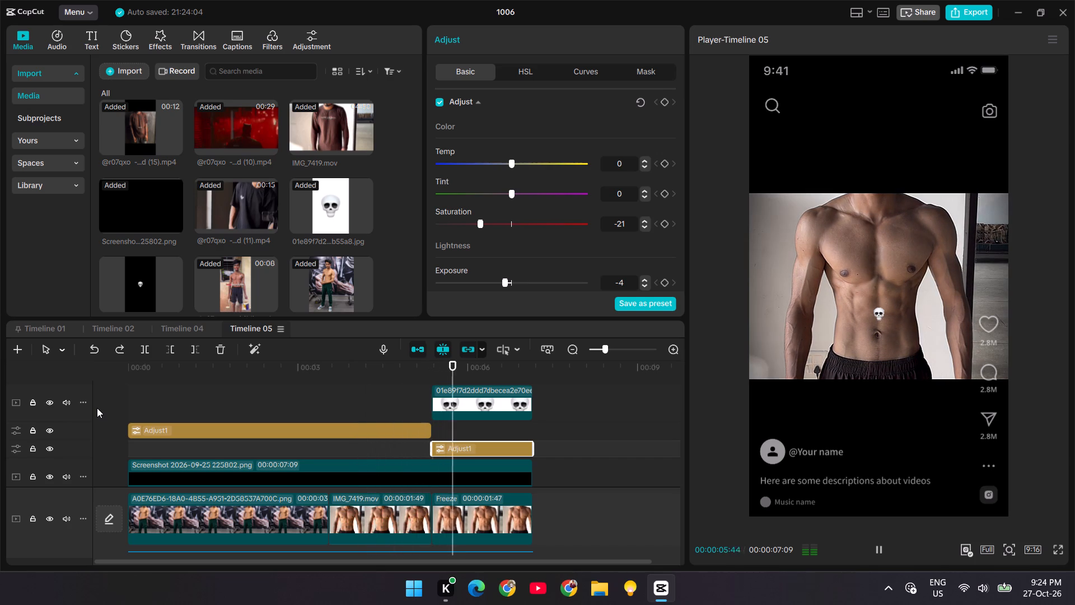
{"action": "key", "text": "space"}
{"action": "left_click_drag", "start_coordinate": [505, 364], "coordinate": [0, 449]}
{"action": "key", "text": "space"}
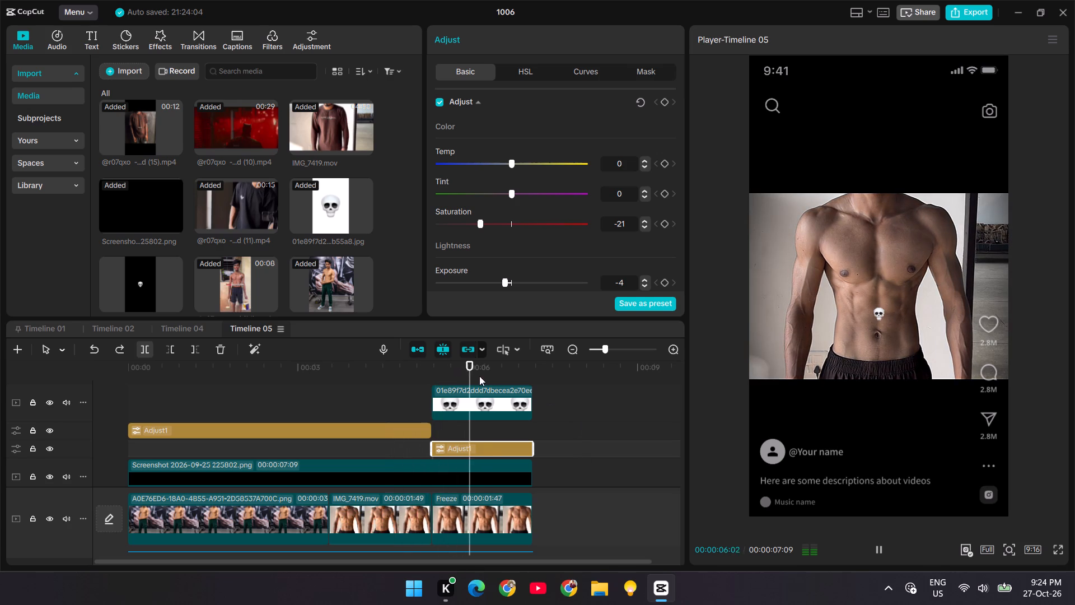
{"action": "left_click_drag", "start_coordinate": [474, 367], "coordinate": [27, 412]}
{"action": "key", "text": "space"}
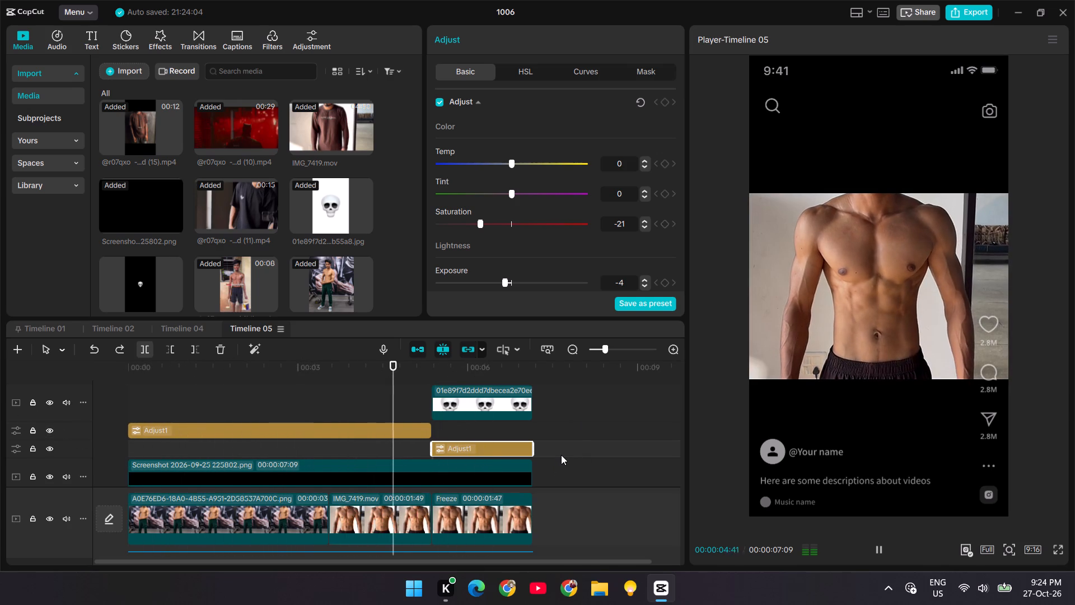
Replay Timeline 05 from the start several times to check the cuts and the skull freeze against the music.
{"action": "key", "text": "space"}
{"action": "left_click_drag", "start_coordinate": [447, 366], "coordinate": [0, 427]}
{"action": "key", "text": "space"}
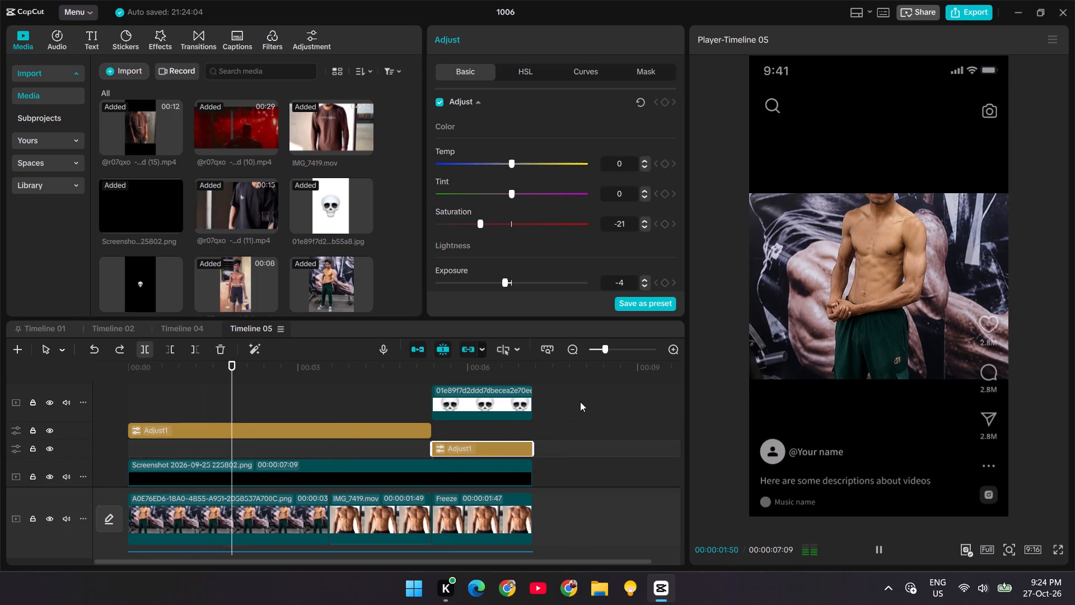
{"action": "key", "text": "space"}
{"action": "left_click_drag", "start_coordinate": [248, 367], "coordinate": [78, 401]}
{"action": "key", "text": "space"}
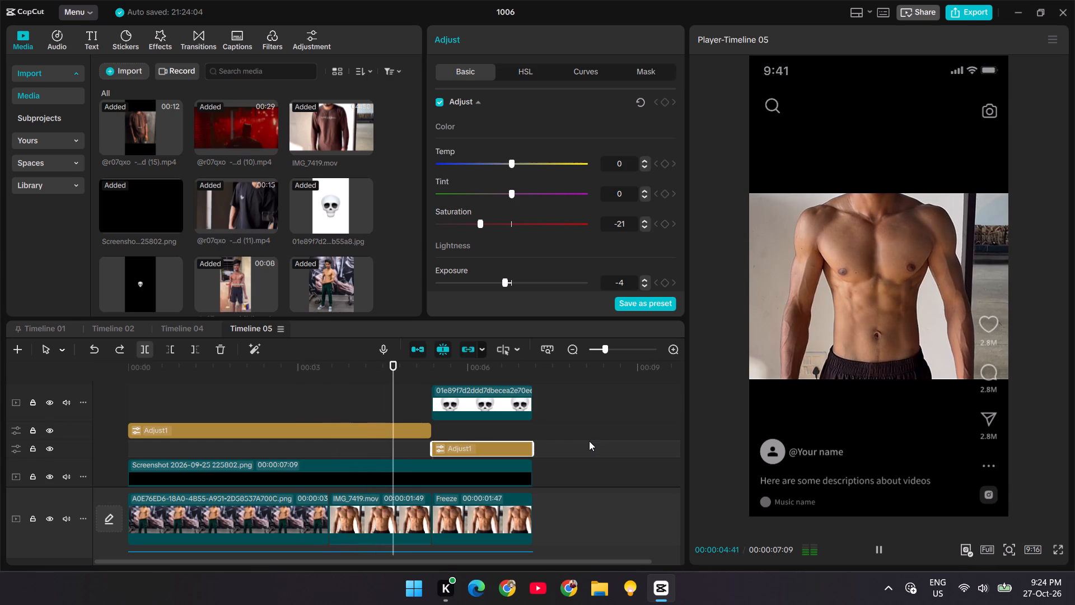
{"action": "key", "text": "space"}
{"action": "left_click_drag", "start_coordinate": [428, 368], "coordinate": [10, 420]}
{"action": "key", "text": "space"}
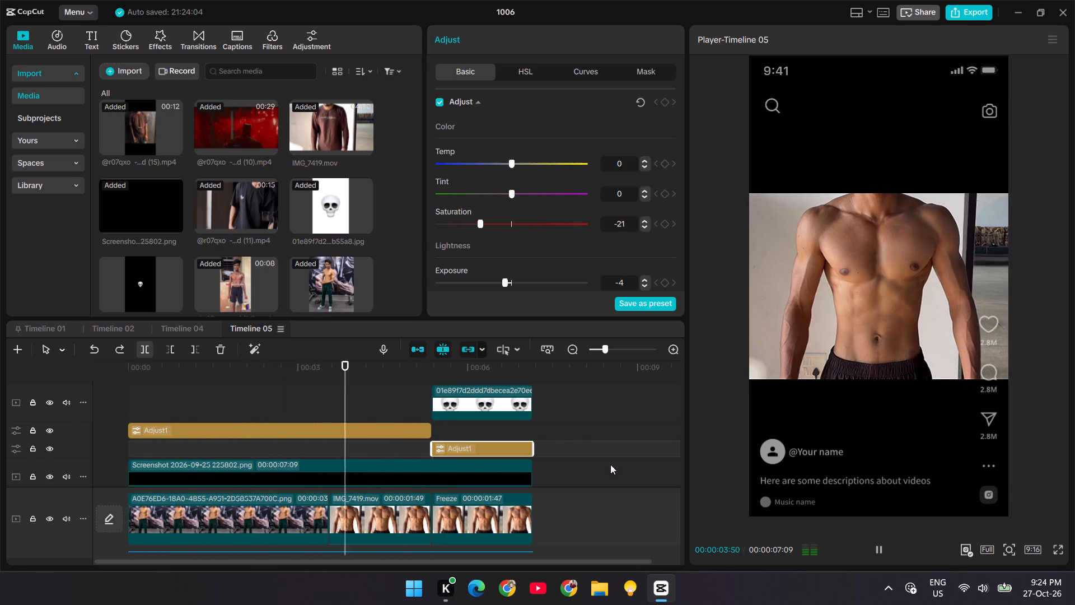
{"action": "key", "text": "space"}
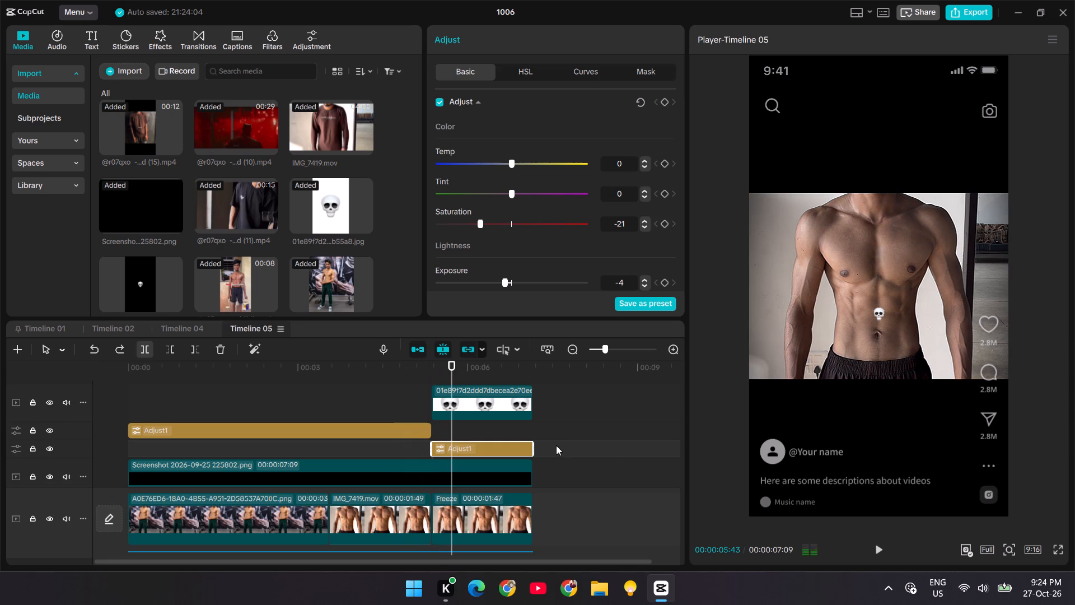
{"action": "left_click_drag", "start_coordinate": [444, 362], "coordinate": [0, 440]}
{"action": "key", "text": "space"}
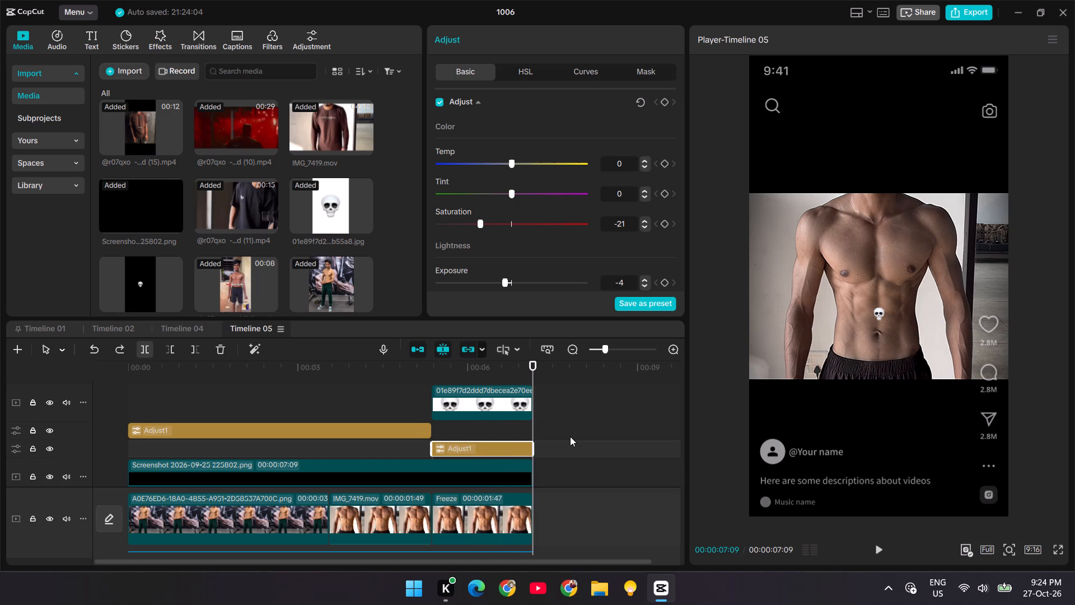
{"action": "key", "text": "space"}
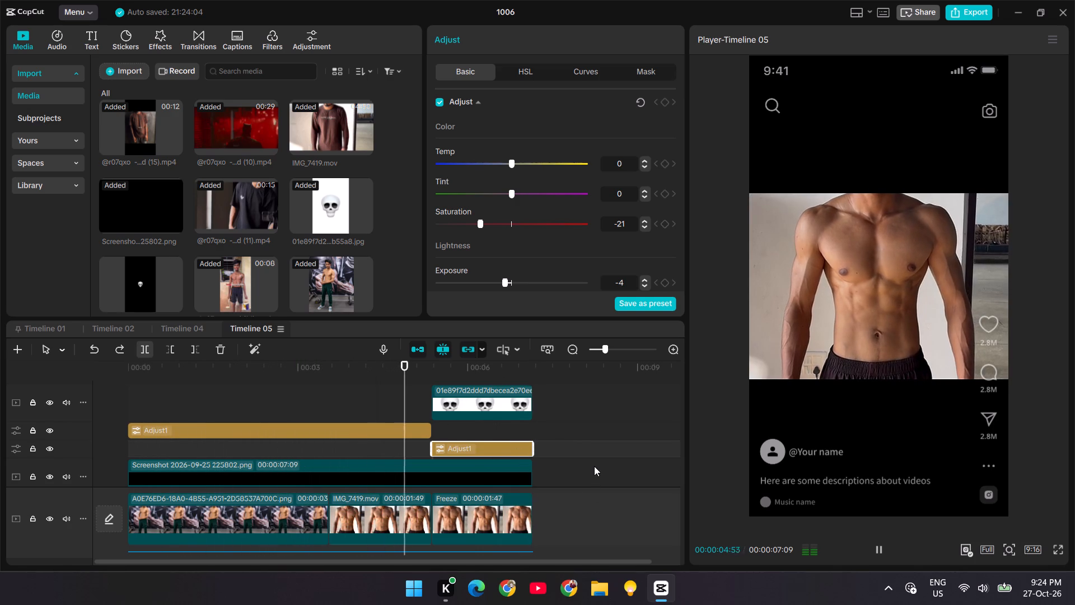
{"action": "key", "text": "space"}
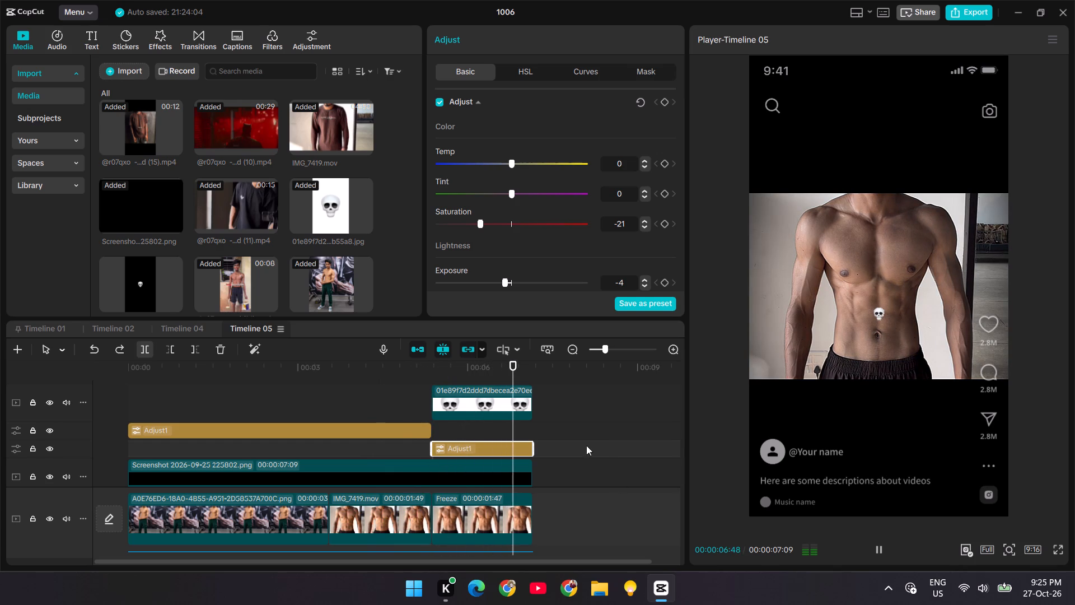
{"action": "left_click_drag", "start_coordinate": [498, 366], "coordinate": [167, 421]}
{"action": "key", "text": "space"}
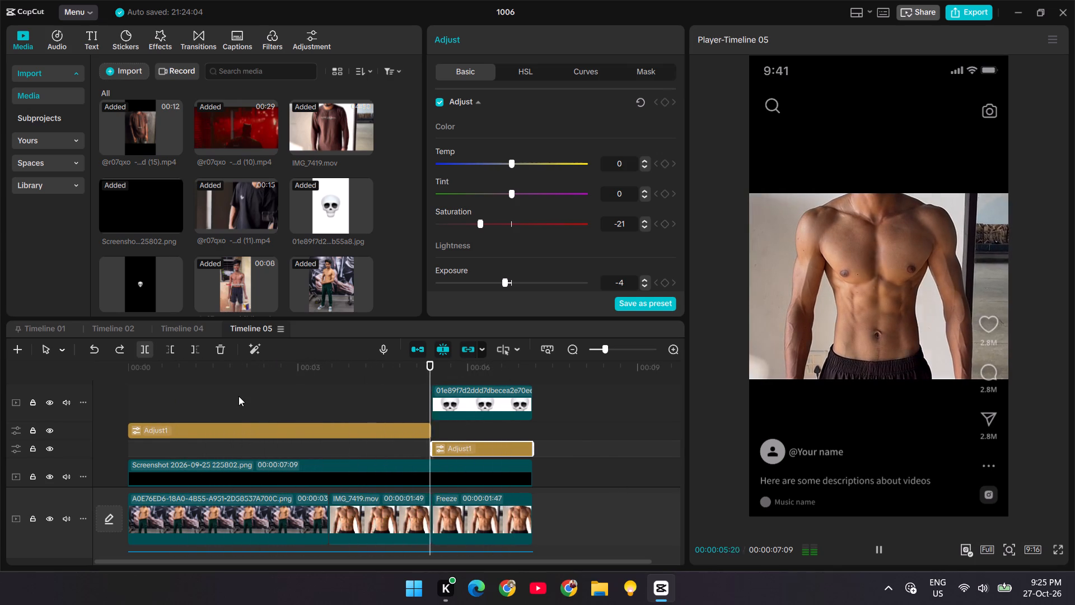
{"action": "key", "text": "space"}
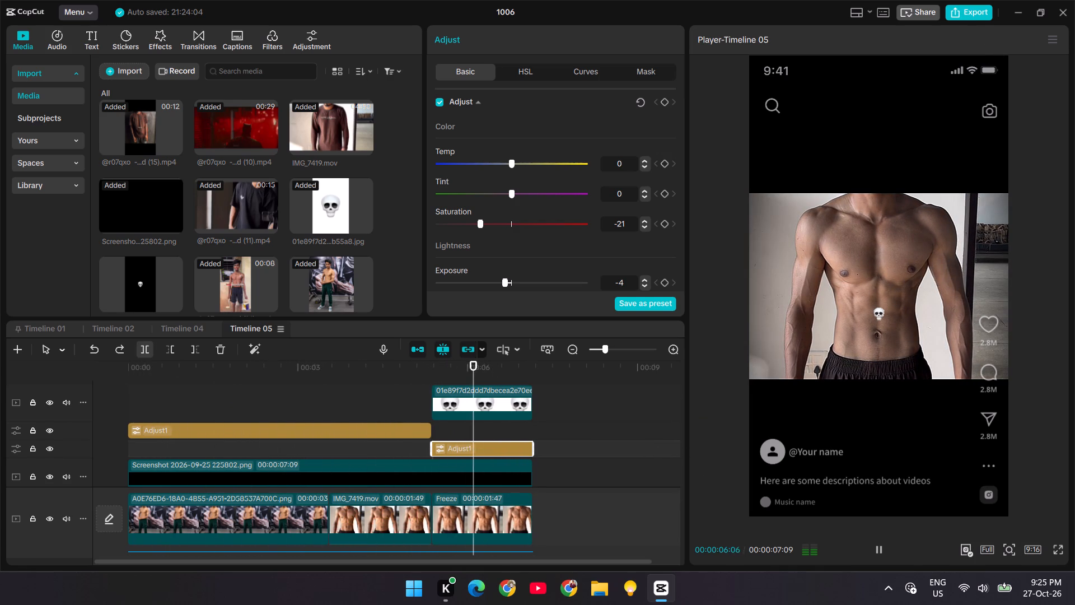
{"action": "key", "text": "space"}
Play through parts of Timeline 01 and Timeline 02 to examine their physique shots.
{"action": "left_click", "coordinate": [319, 109]}
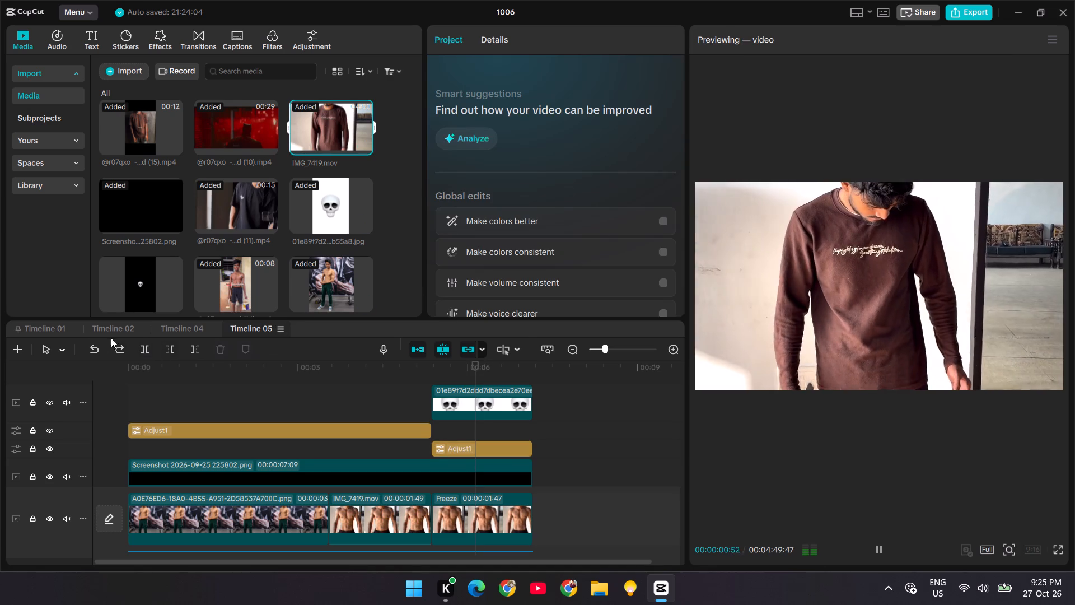
{"action": "left_click", "coordinate": [57, 329]}
{"action": "key", "text": "space"}
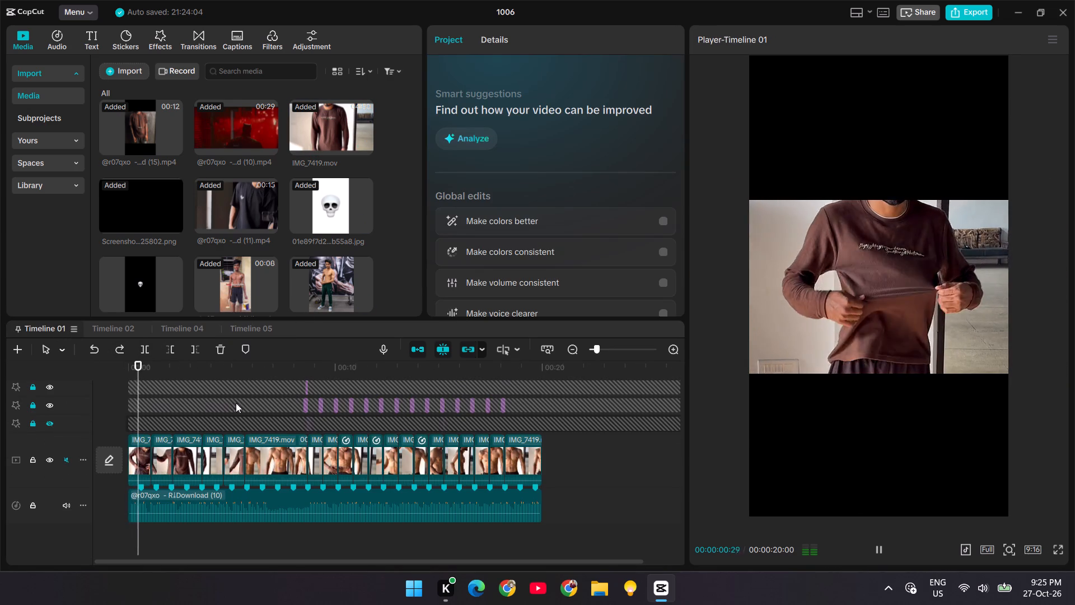
{"action": "left_click", "coordinate": [106, 331]}
{"action": "key", "text": "space"}
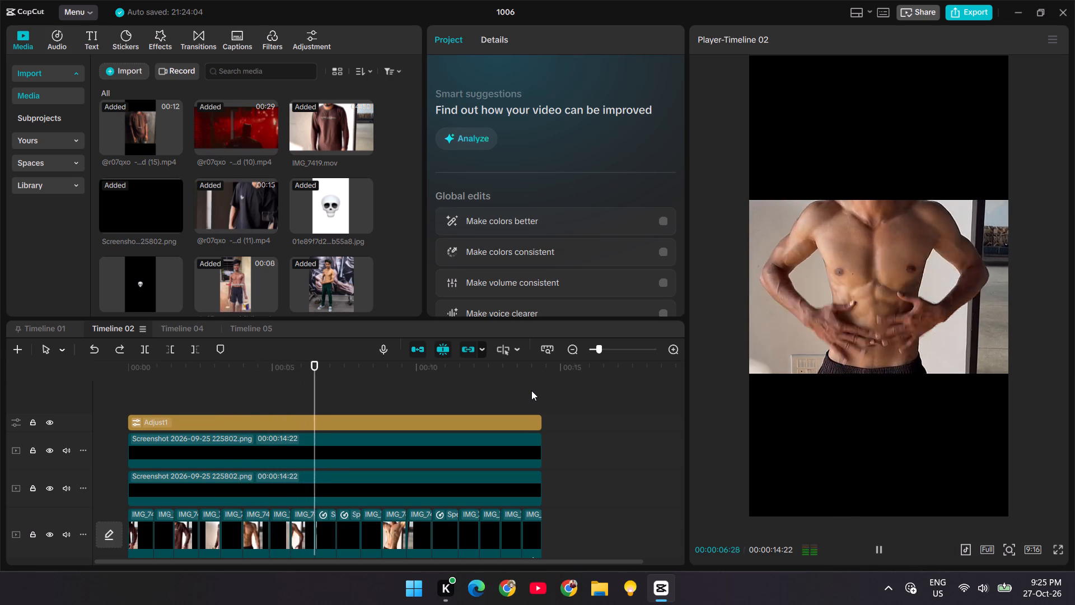
{"action": "key", "text": "space"}
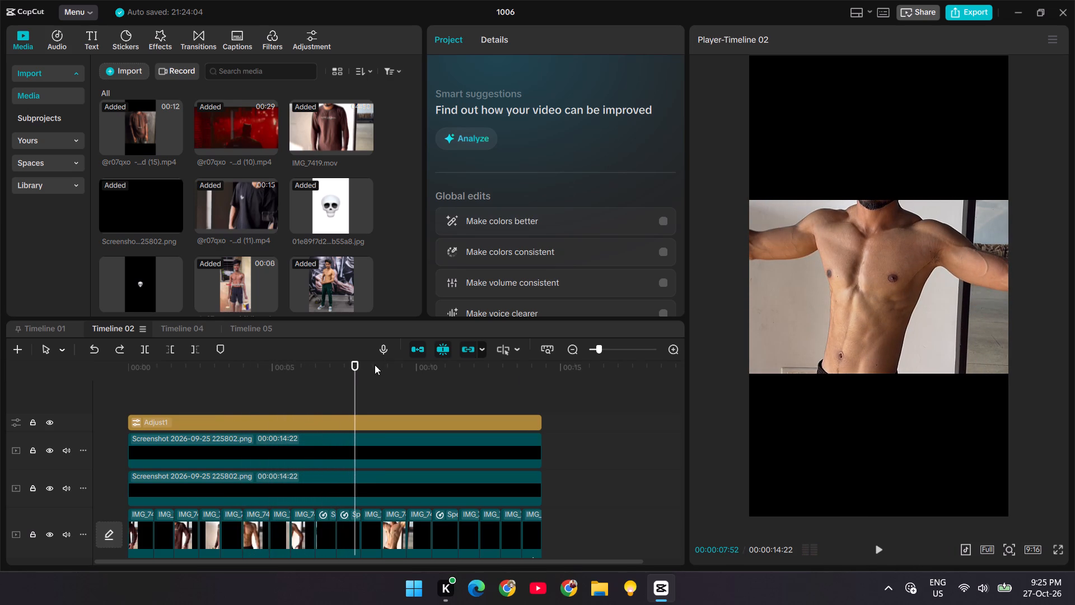
{"action": "left_click_drag", "start_coordinate": [352, 366], "coordinate": [280, 381]}
{"action": "key", "text": "space"}
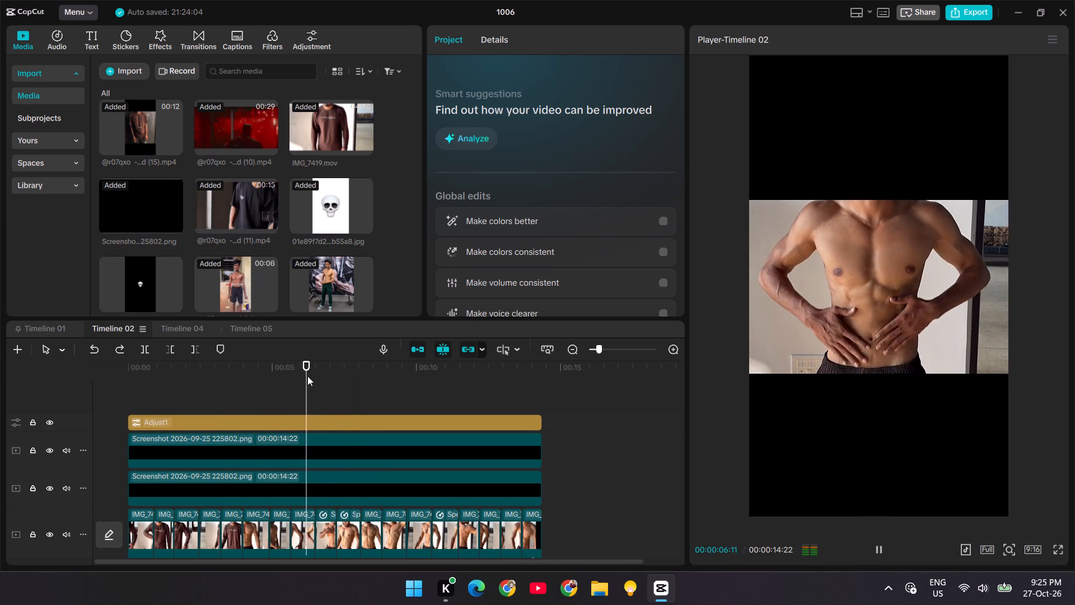
{"action": "key", "text": "space"}
{"action": "key", "text": "space"}
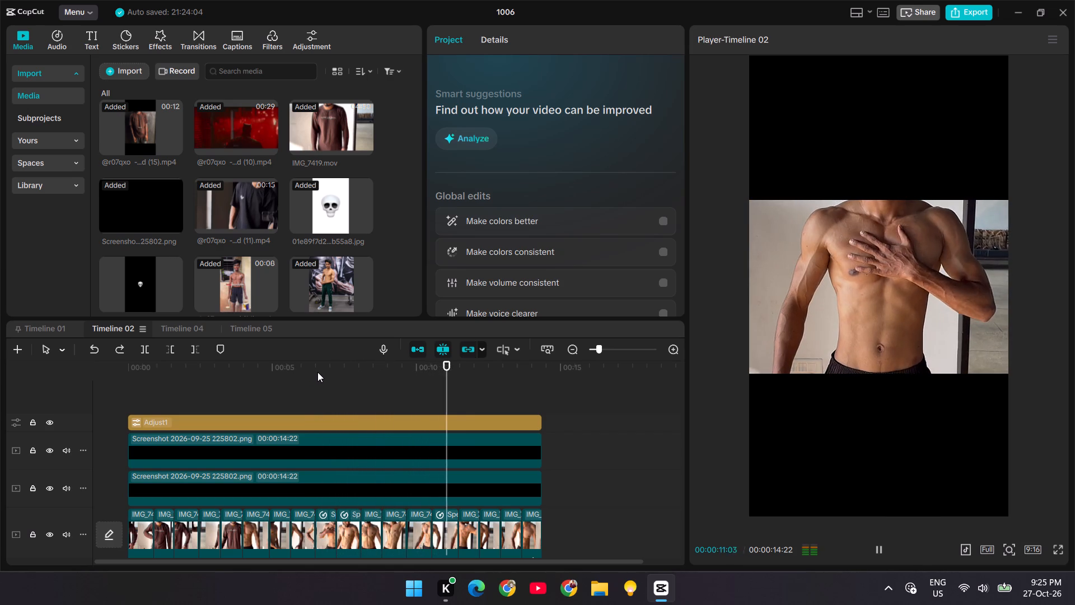
{"action": "key", "text": "space"}
{"action": "left_click_drag", "start_coordinate": [478, 369], "coordinate": [400, 381]}
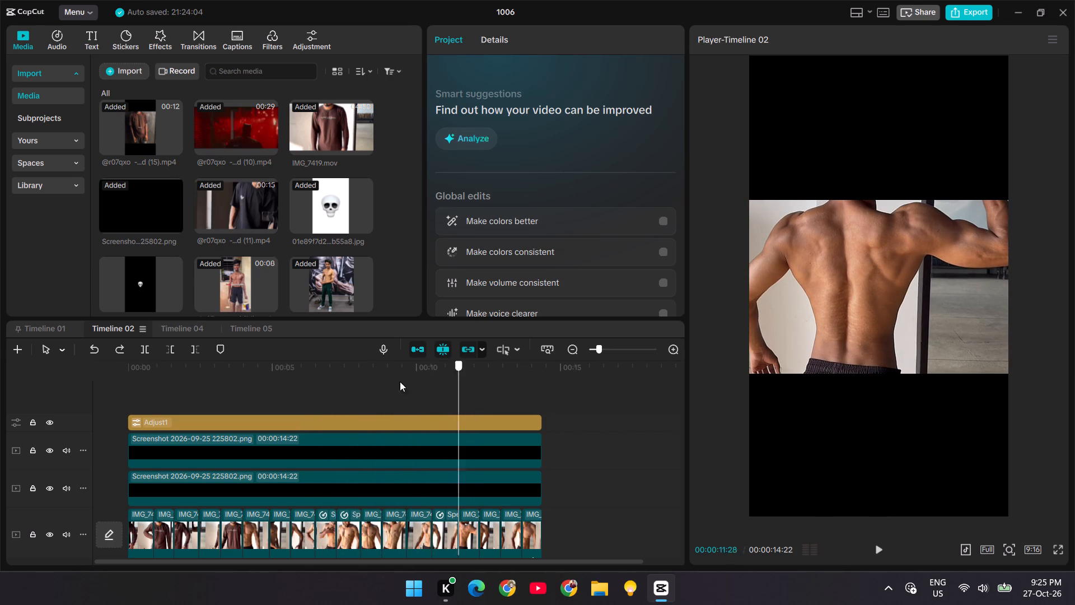
{"action": "left_click_drag", "start_coordinate": [400, 381], "coordinate": [263, 409]}
{"action": "left_click", "coordinate": [255, 523]}
{"action": "key", "text": "space"}
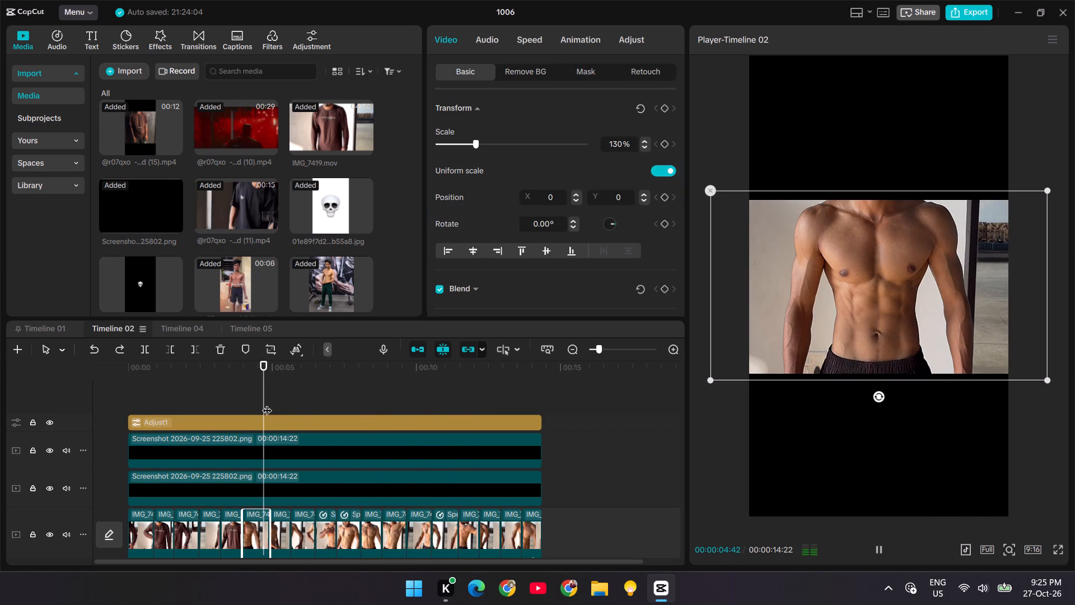
{"action": "key", "text": "space"}
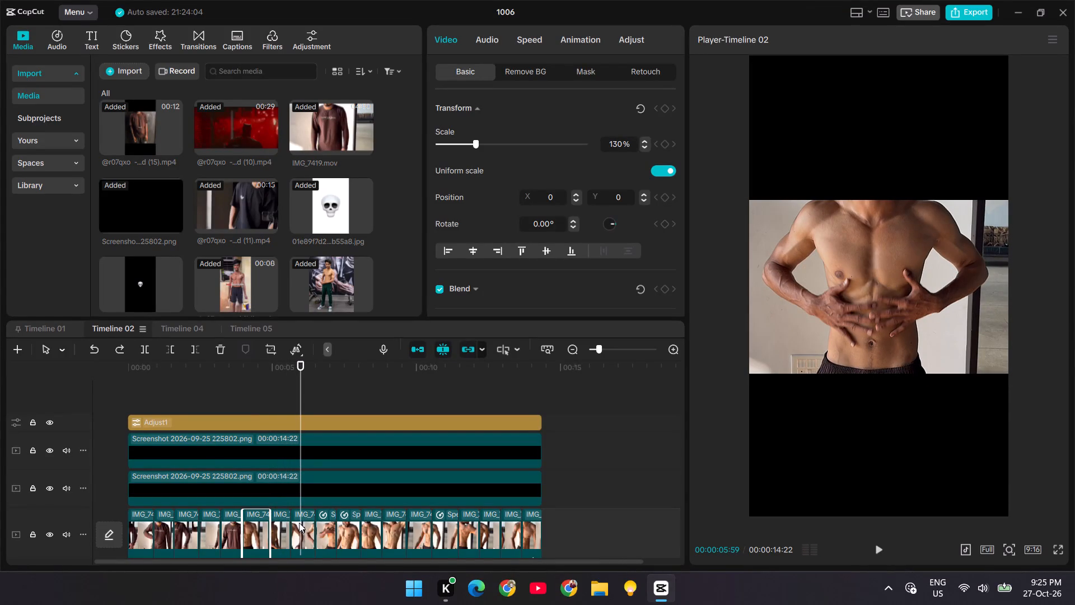
Copy the Timeline 02 IMG_7419.mov clip at 00:00:05:59 and paste it at the end of the edit, at 00:00:14:22.
{"action": "left_click", "coordinate": [297, 520]}
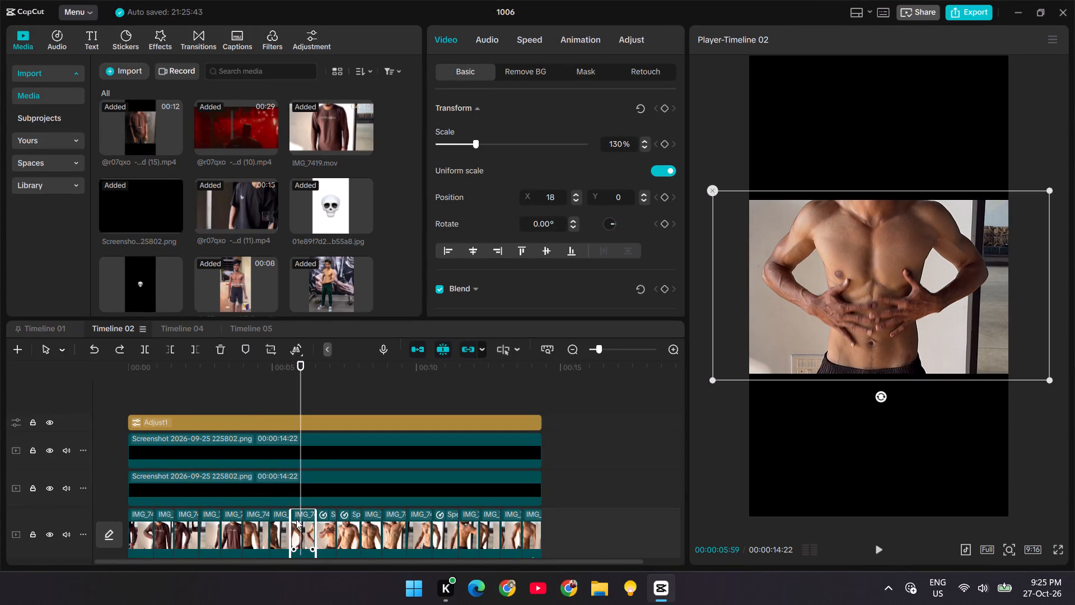
{"action": "key", "text": "ctrl+c"}
{"action": "left_click_drag", "start_coordinate": [303, 365], "coordinate": [545, 379]}
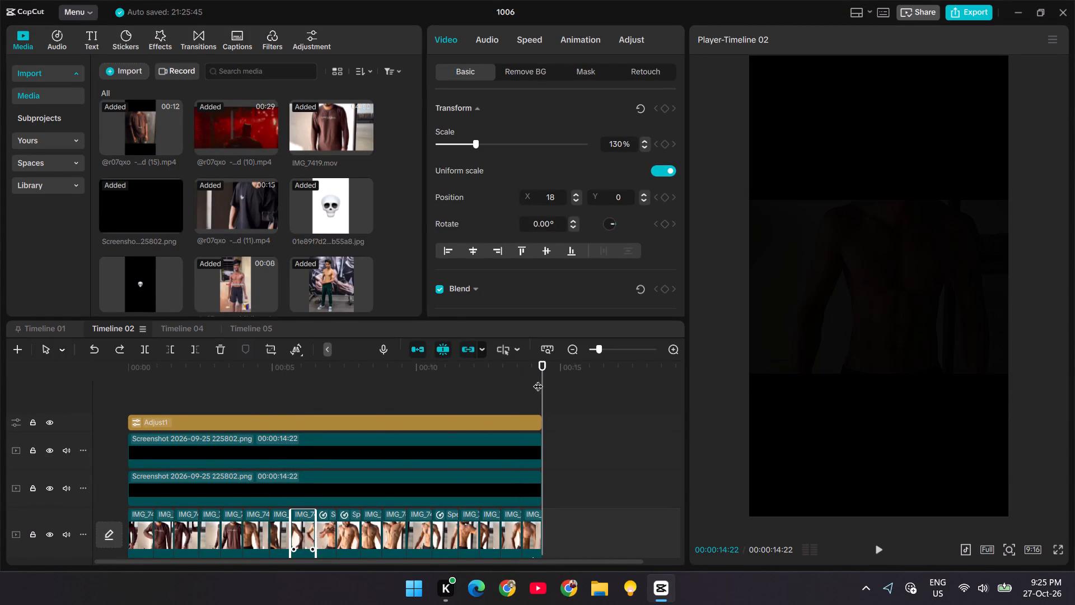
{"action": "key", "text": "ctrl+v"}
Extend the end of the pasted IMG_7419.mov clip to 00:00:17:07 and preview its footage.
{"action": "left_click_drag", "start_coordinate": [568, 406], "coordinate": [585, 408]}
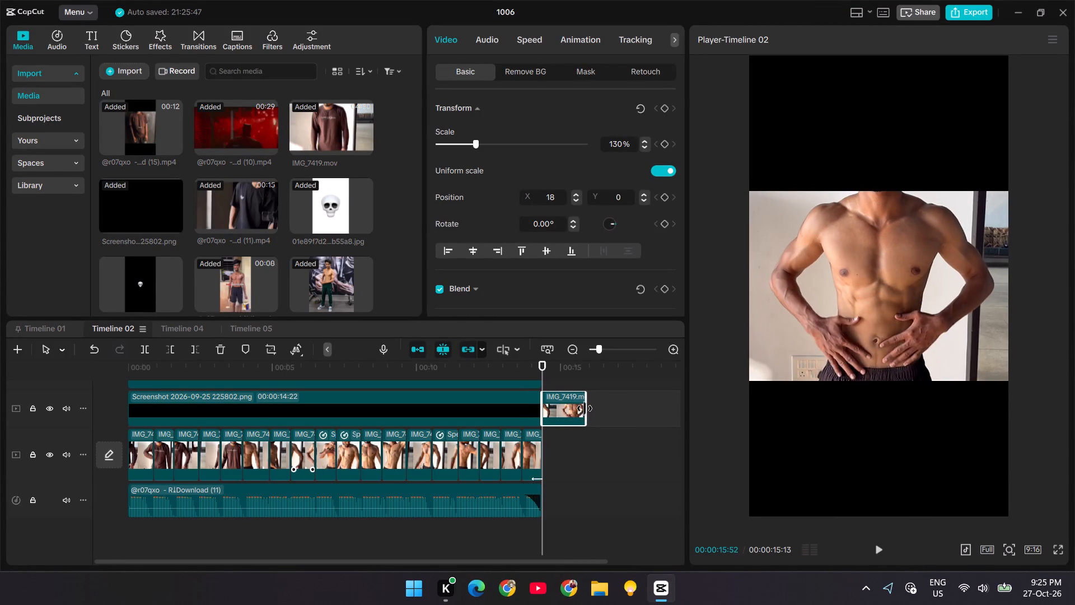
{"action": "left_click_drag", "start_coordinate": [585, 408], "coordinate": [677, 413]}
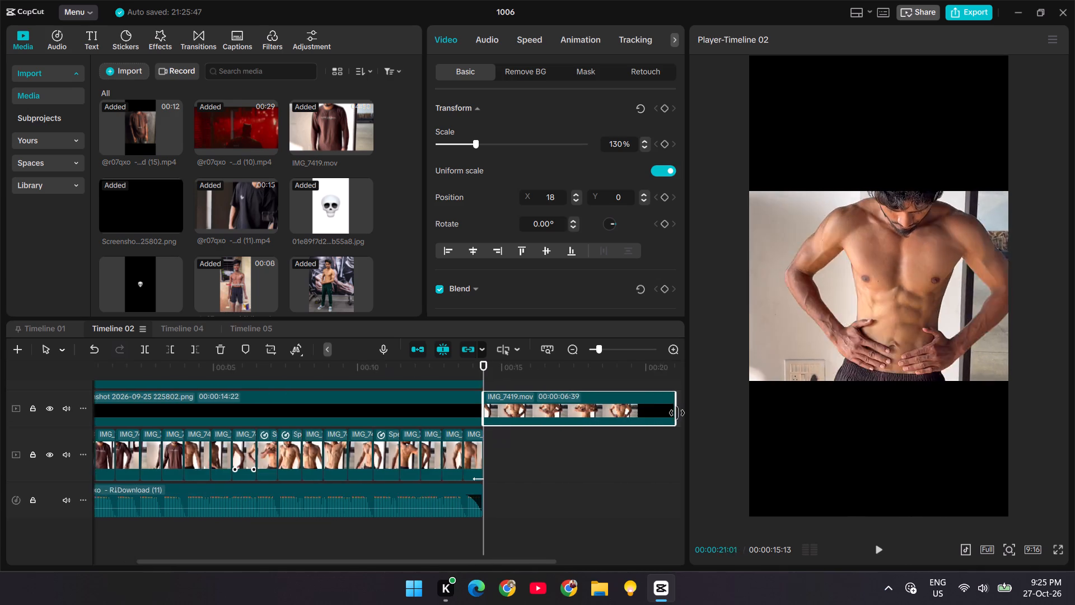
{"action": "left_click_drag", "start_coordinate": [677, 413], "coordinate": [368, 455]}
{"action": "key", "text": "space"}
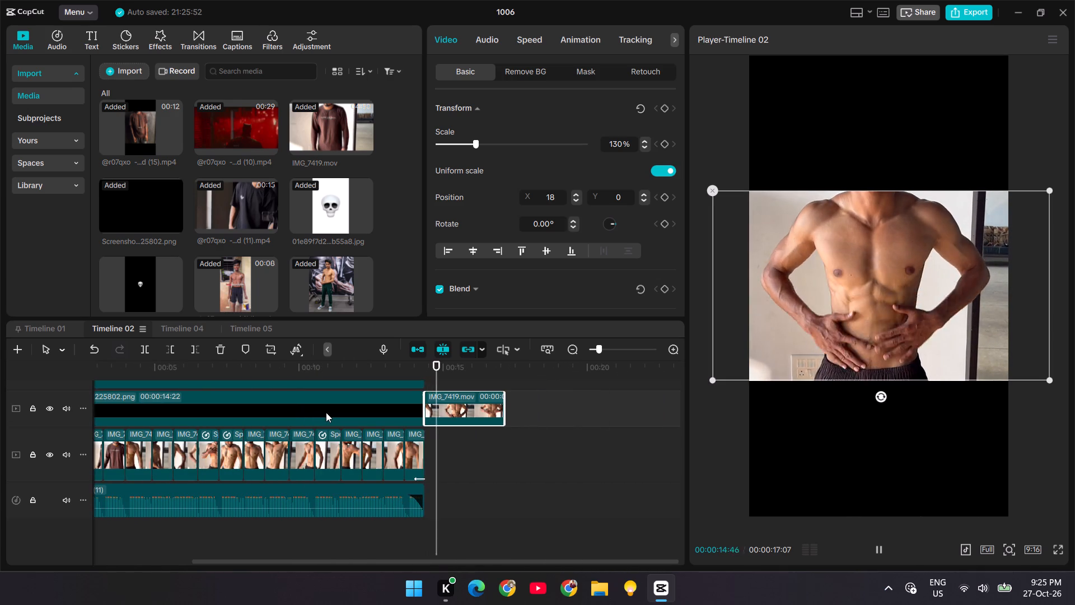
{"action": "key", "text": "space"}
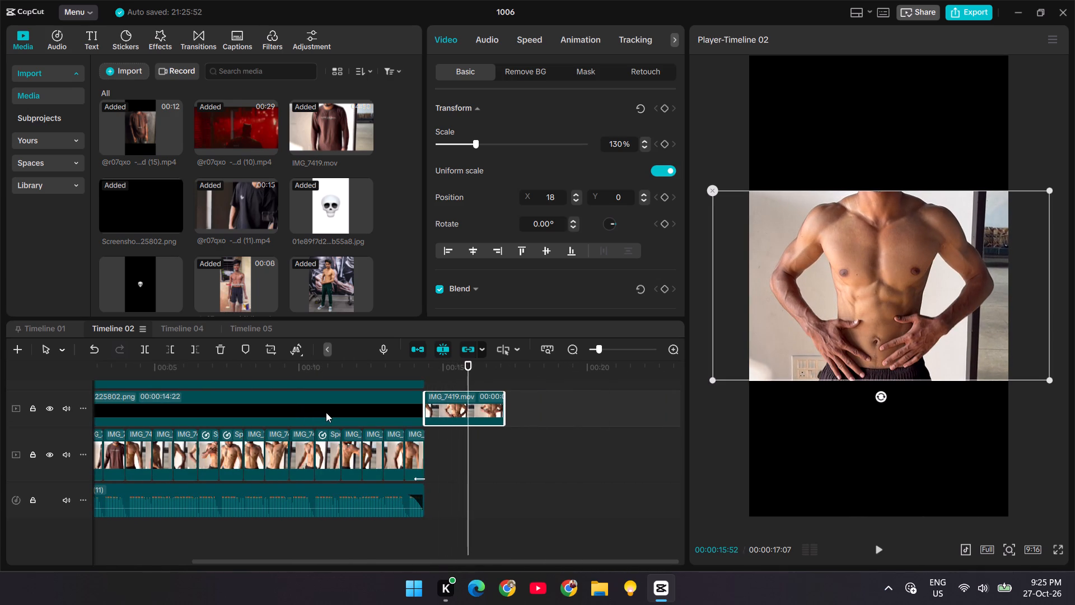
Select and copy everything in Timeline 05: the main clips, black overlays, adjustment layers, skull image and music.
{"action": "left_click", "coordinate": [252, 329]}
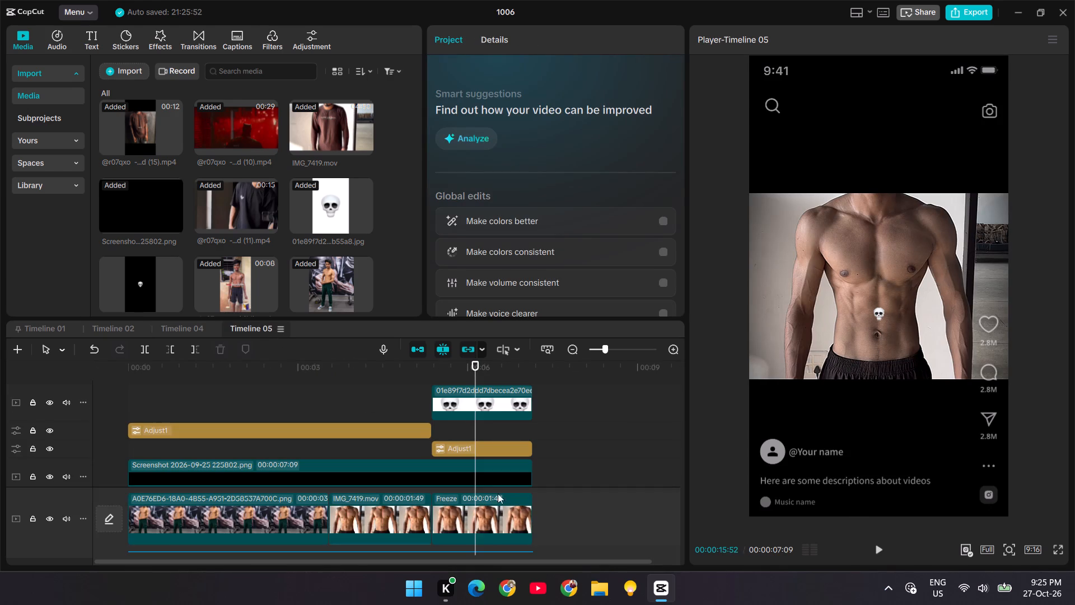
{"action": "scroll", "coordinate": [564, 459], "scroll_direction": "down", "scroll_amount": 5}
{"action": "scroll", "coordinate": [565, 440], "scroll_direction": "up", "scroll_amount": 9}
{"action": "left_click_drag", "start_coordinate": [547, 376], "coordinate": [370, 479]}
{"action": "left_click_drag", "start_coordinate": [541, 378], "coordinate": [426, 466]}
{"action": "scroll", "coordinate": [571, 486], "scroll_direction": "down", "scroll_amount": 6}
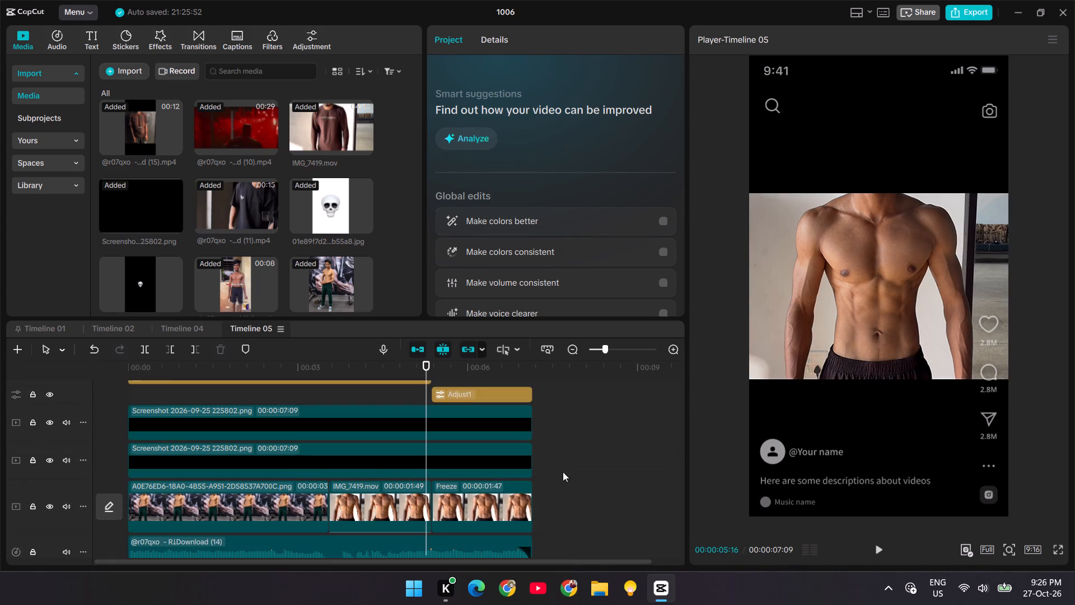
{"action": "left_click_drag", "start_coordinate": [562, 536], "coordinate": [206, 417]}
{"action": "scroll", "coordinate": [326, 411], "scroll_direction": "down", "scroll_amount": 1}
{"action": "scroll", "coordinate": [206, 417], "scroll_direction": "up", "scroll_amount": 2}
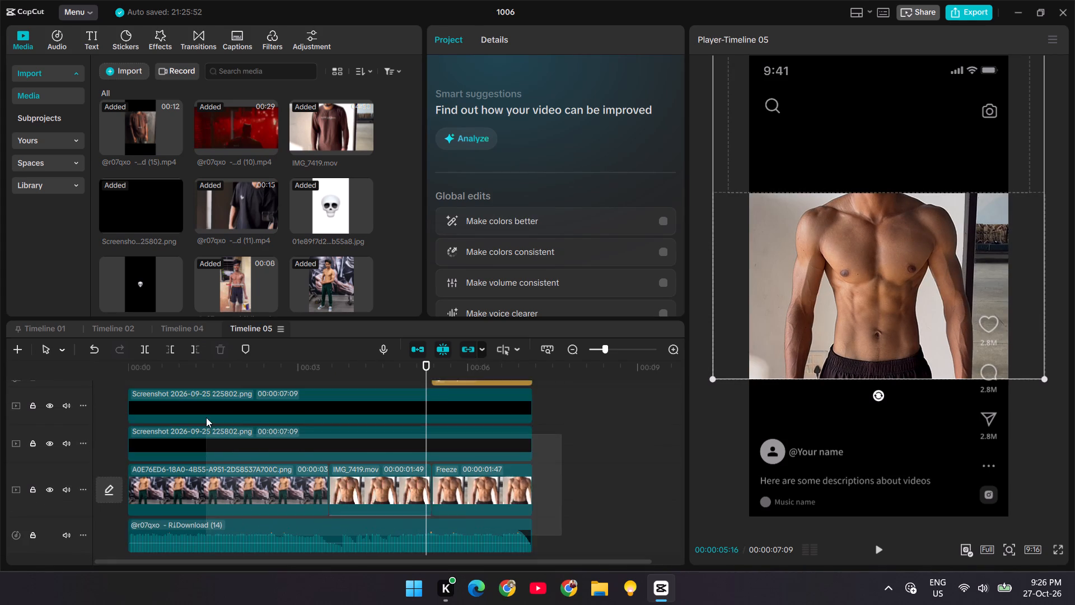
{"action": "scroll", "coordinate": [206, 417], "scroll_direction": "up", "scroll_amount": 1}
{"action": "left_click_drag", "start_coordinate": [206, 417], "coordinate": [197, 403]}
{"action": "scroll", "coordinate": [206, 417], "scroll_direction": "up", "scroll_amount": 3}
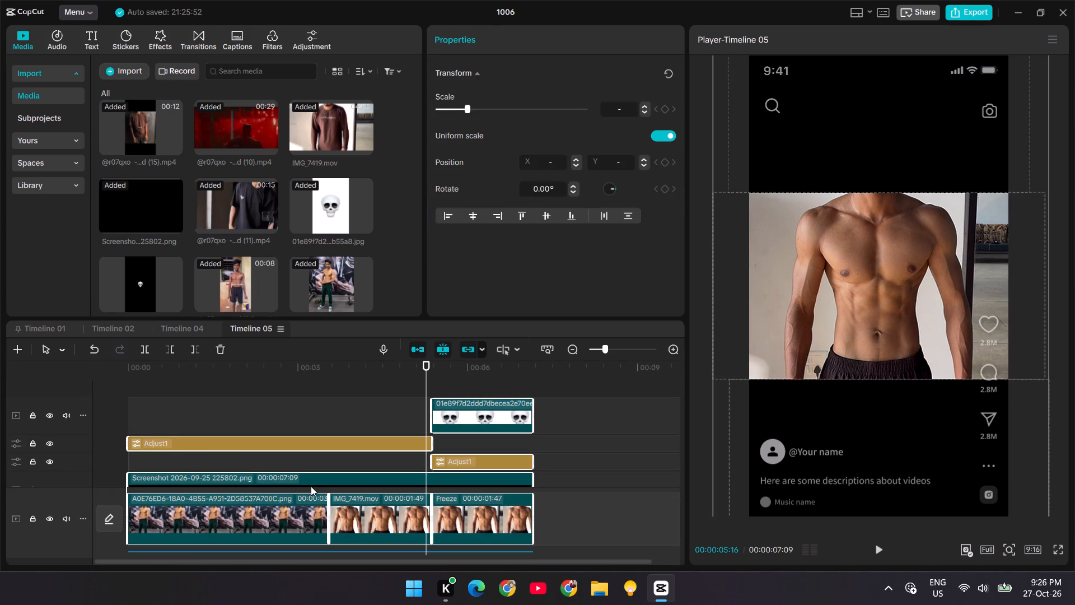
{"action": "key", "text": "ctrl+c"}
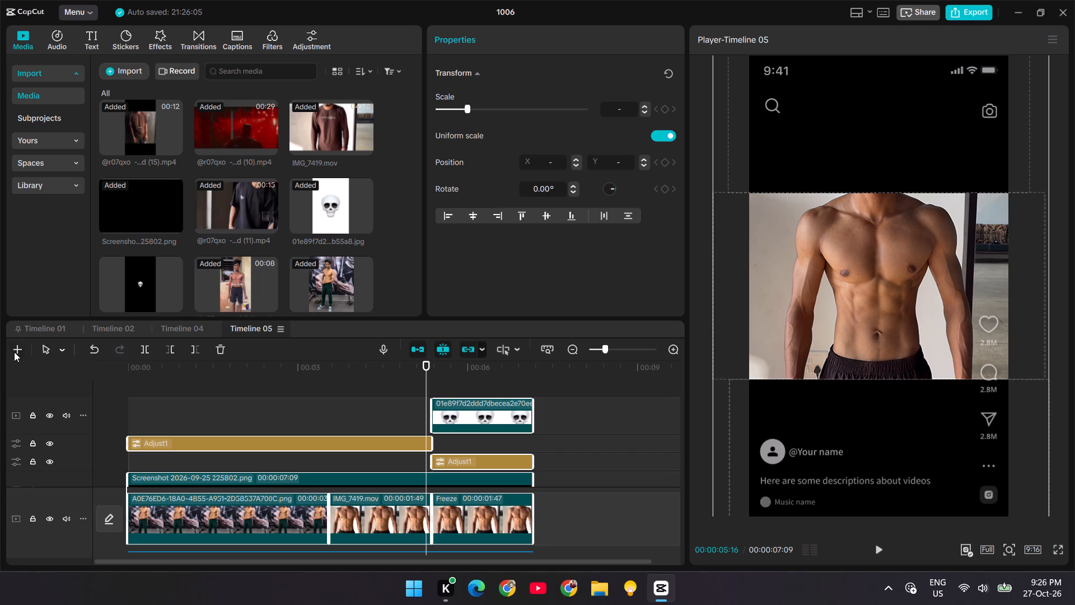
Create a new timeline and paste the copied Timeline 05 clips, overlays, adjustment layers and music at its start.
{"action": "left_click", "coordinate": [13, 353]}
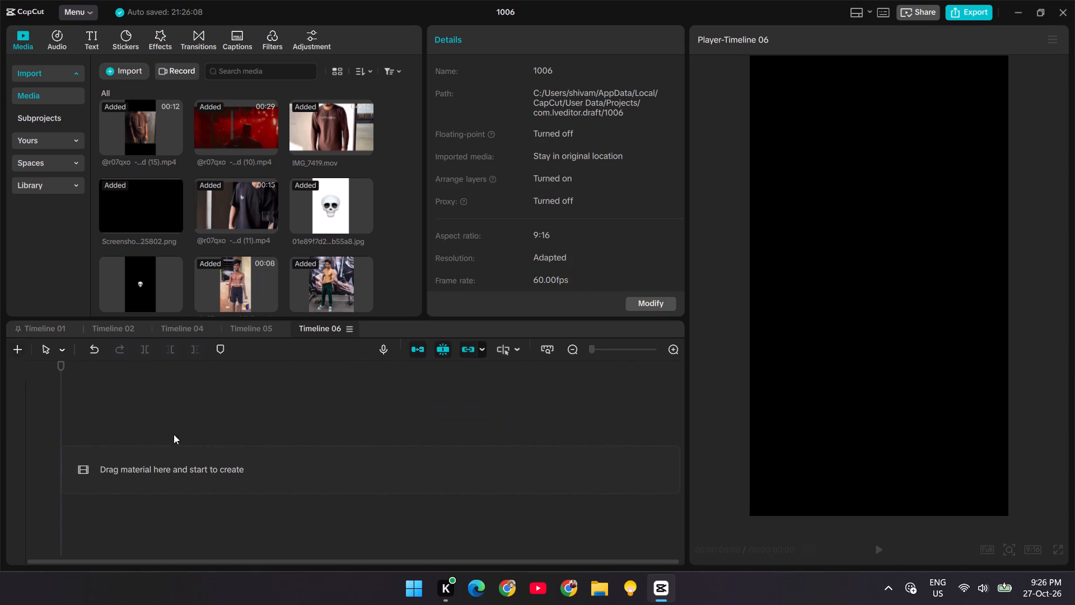
{"action": "key", "text": "ctrl+v"}
{"action": "left_click", "coordinate": [528, 341]}
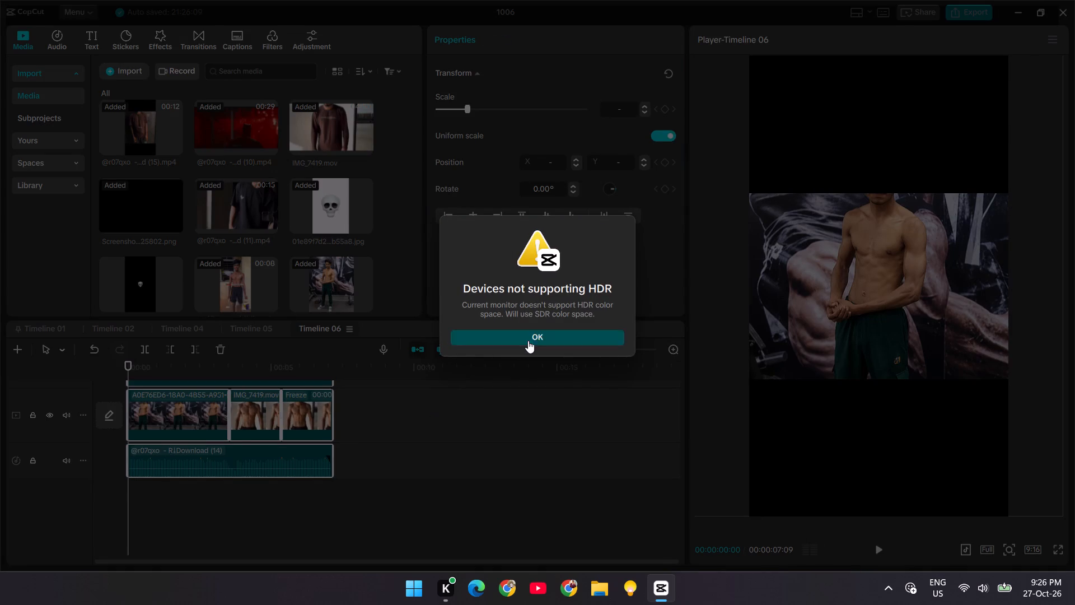
{"action": "scroll", "coordinate": [334, 454], "scroll_direction": "up", "scroll_amount": 5}
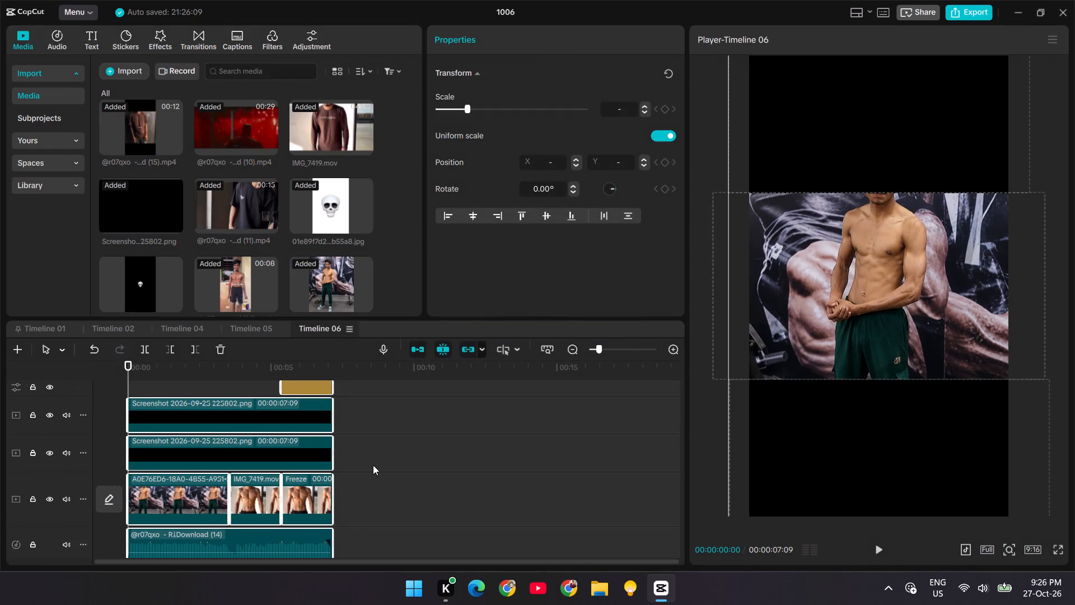
{"action": "scroll", "coordinate": [373, 465], "scroll_direction": "up", "scroll_amount": 4}
{"action": "left_click", "coordinate": [375, 408]}
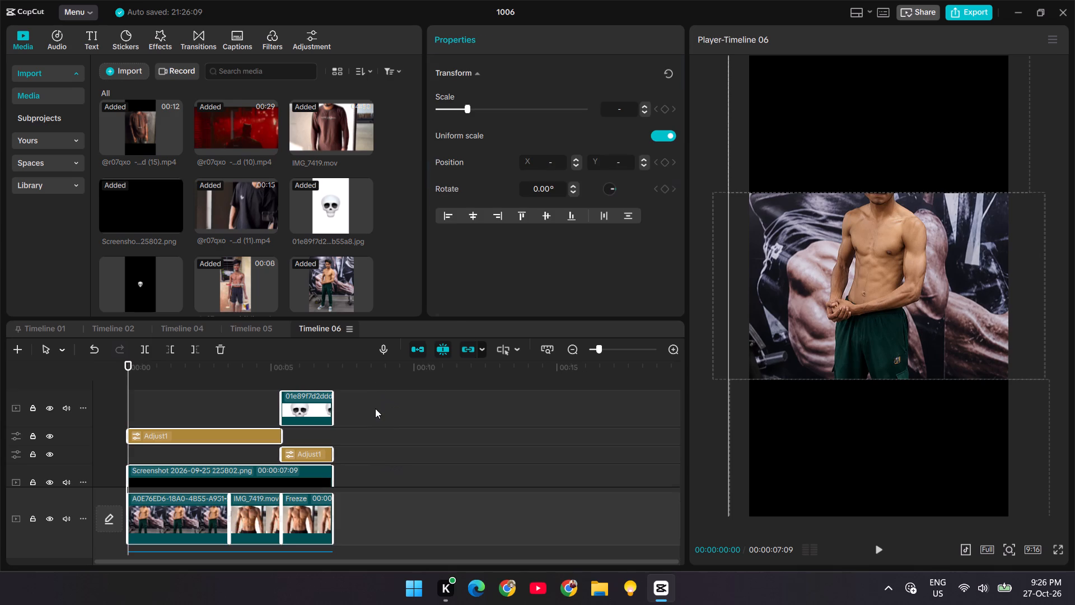
Play the duplicated edit from the start through to the skull freeze.
{"action": "left_click_drag", "start_coordinate": [319, 374], "coordinate": [66, 427]}
{"action": "key", "text": "space"}
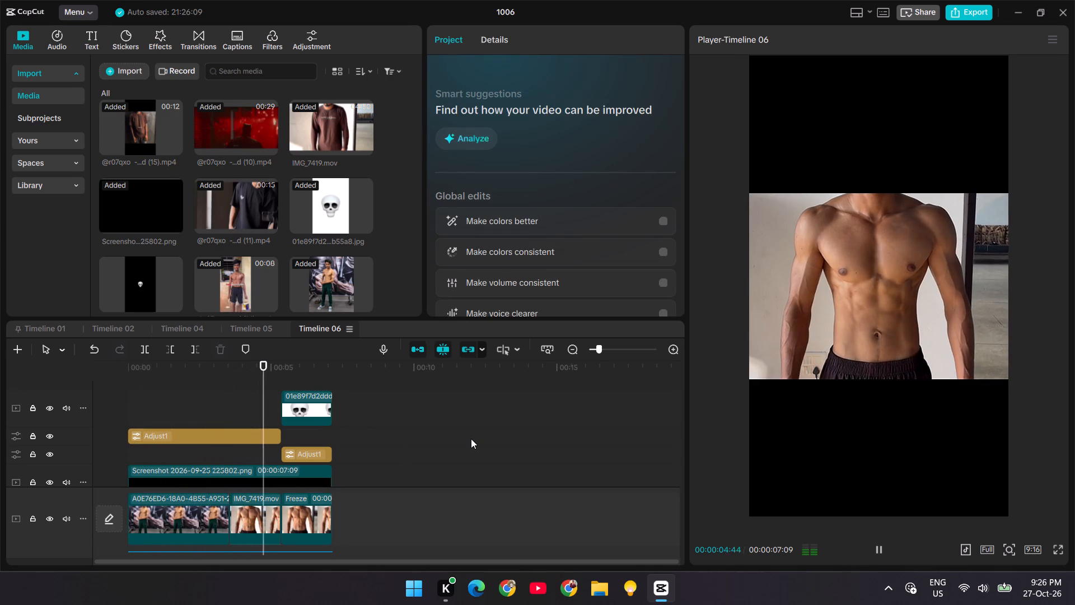
{"action": "key", "text": "space"}
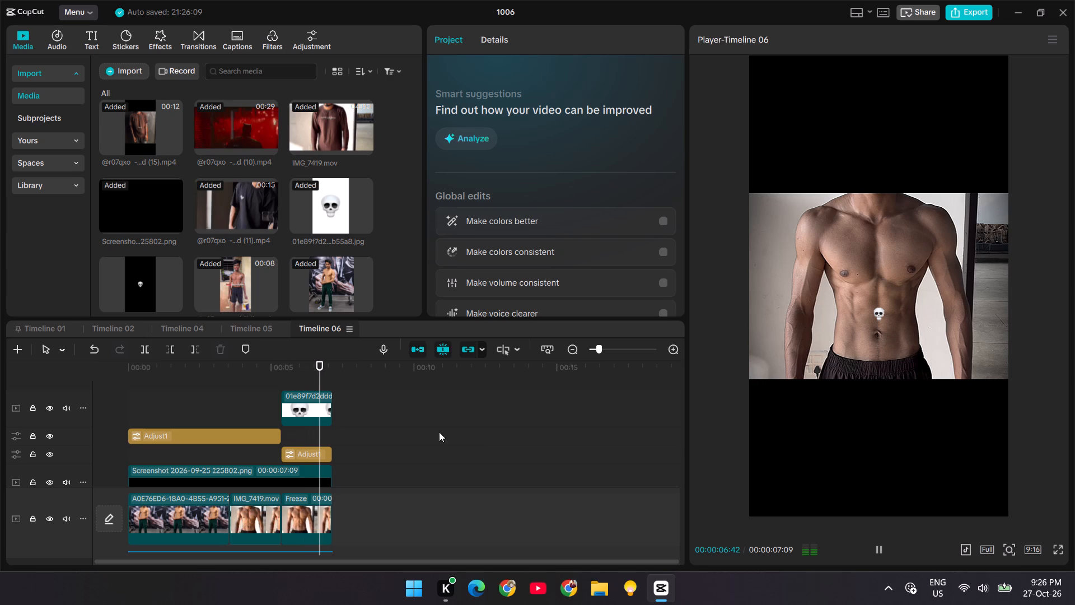
Copy the IMG_7419.mov clip at the end of Timeline 02.
{"action": "left_click", "coordinate": [250, 329]}
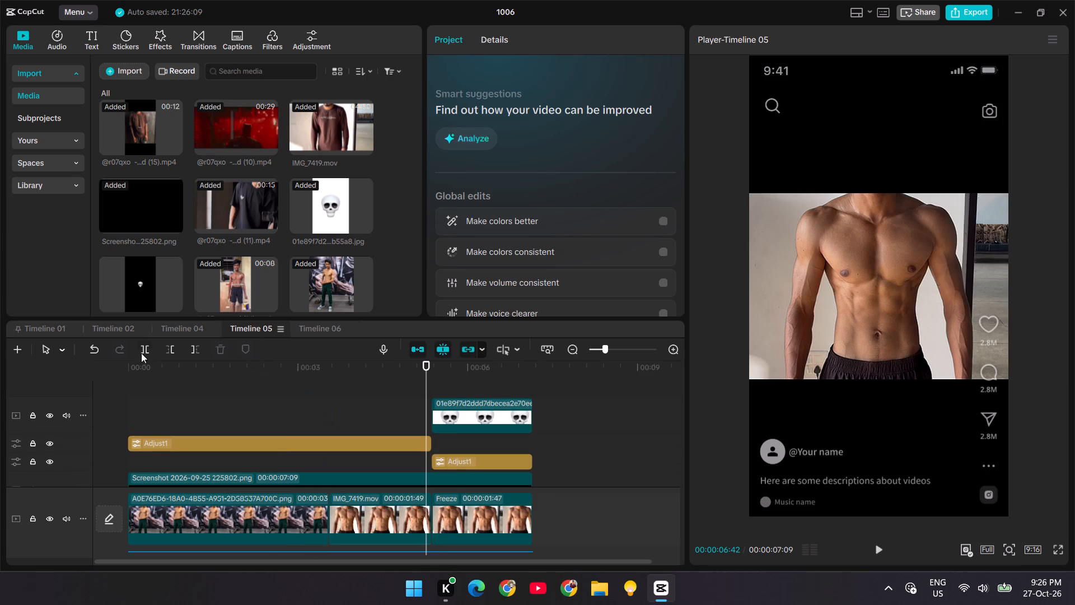
{"action": "left_click", "coordinate": [170, 327]}
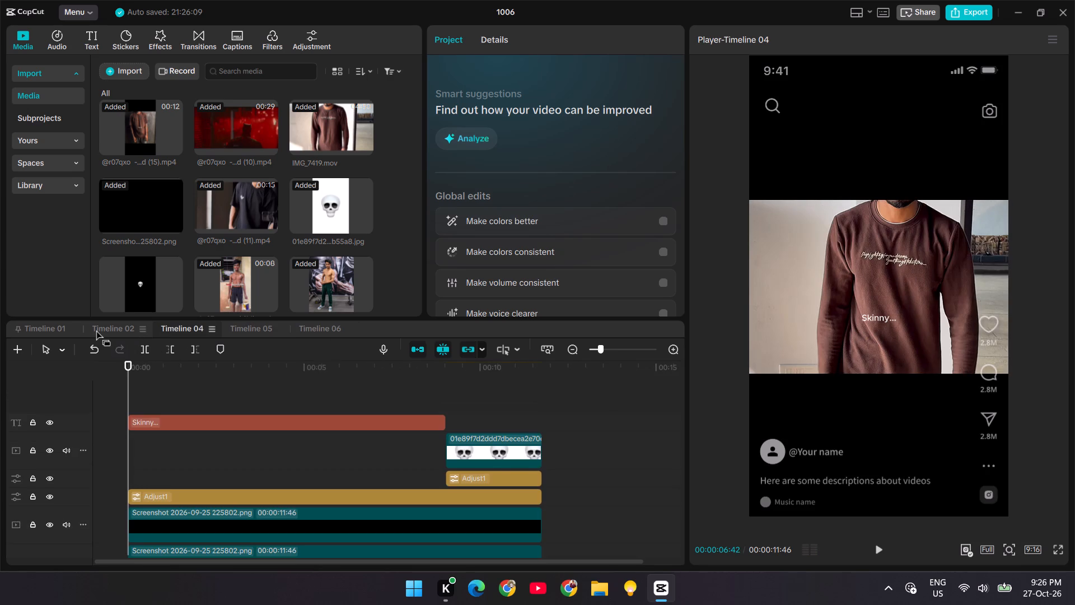
{"action": "left_click", "coordinate": [95, 329]}
{"action": "left_click", "coordinate": [460, 407]}
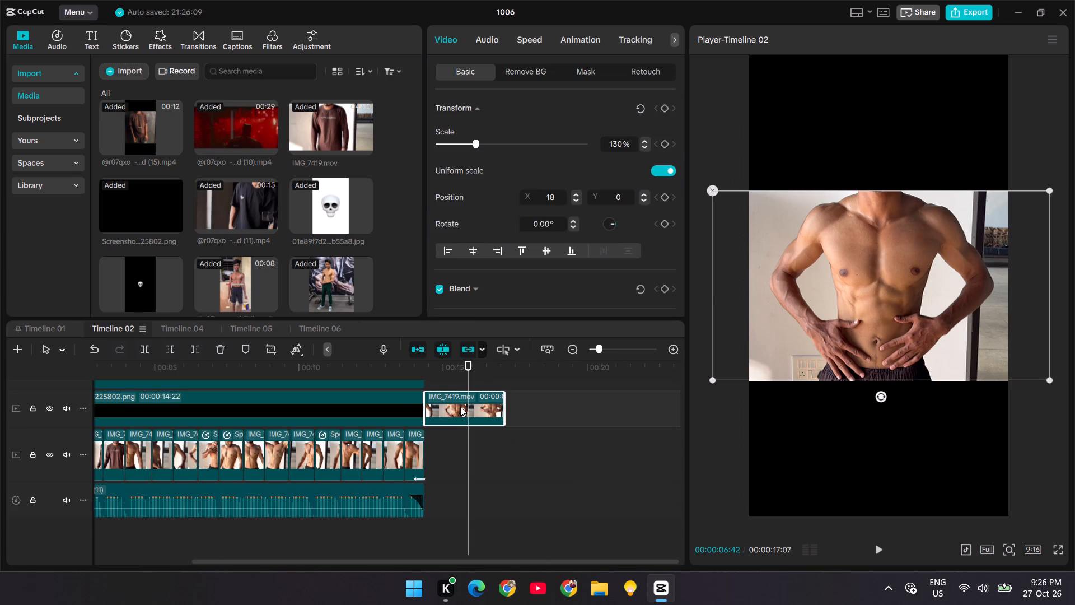
{"action": "key", "text": "ctrl+c"}
Paste the IMG_7419.mov clip into Timeline 06 at 00:00:07:09, place it on the main track after the freeze frame, and preview it.
{"action": "left_click", "coordinate": [330, 327]}
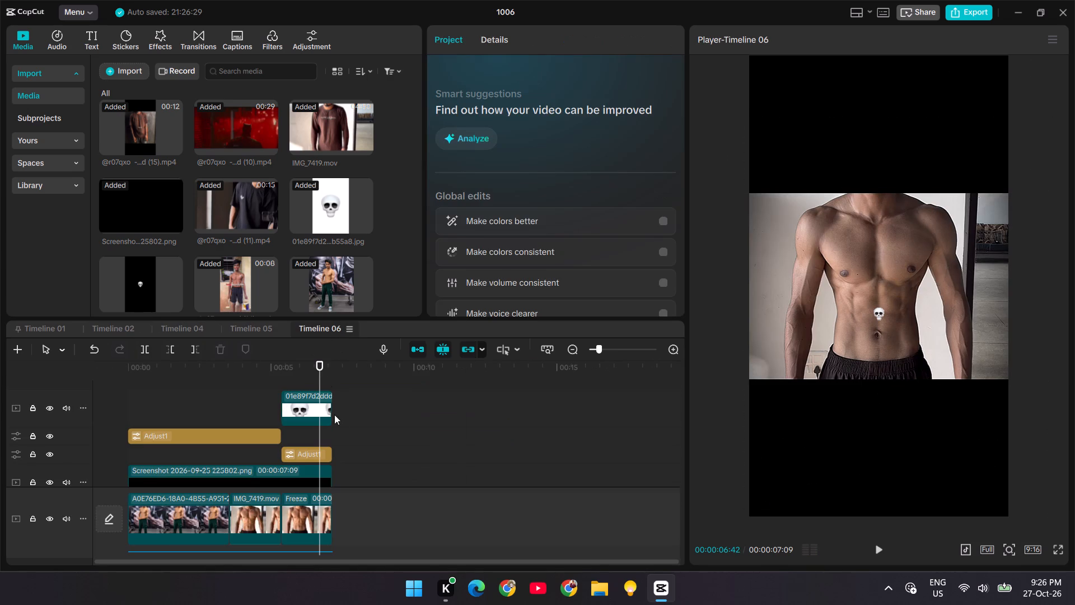
{"action": "left_click_drag", "start_coordinate": [320, 362], "coordinate": [345, 370]}
{"action": "key", "text": "ctrl+v"}
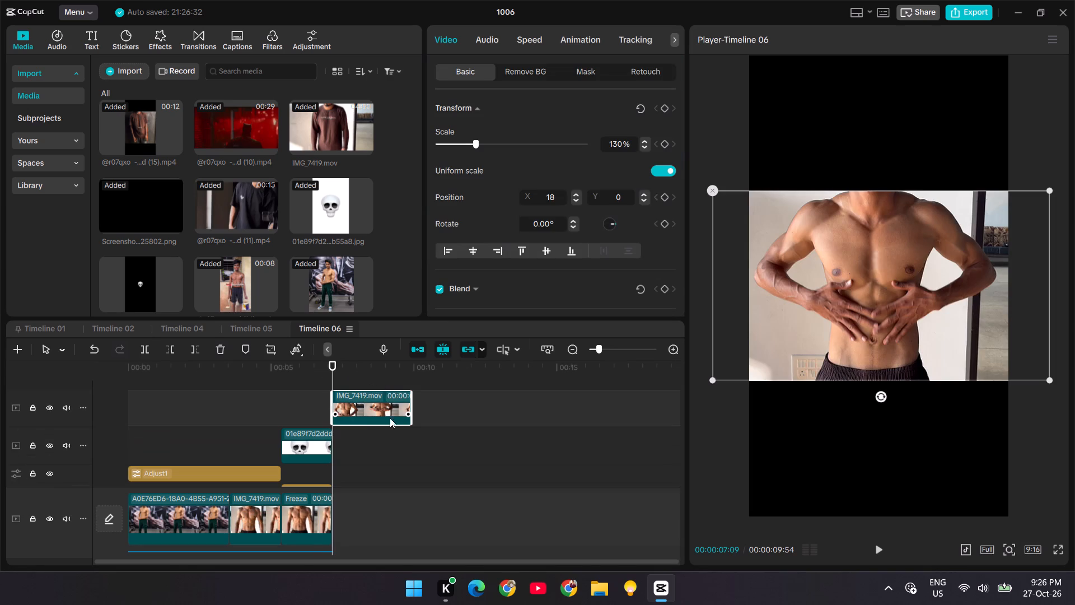
{"action": "left_click_drag", "start_coordinate": [364, 403], "coordinate": [370, 517]}
{"action": "key", "text": "space"}
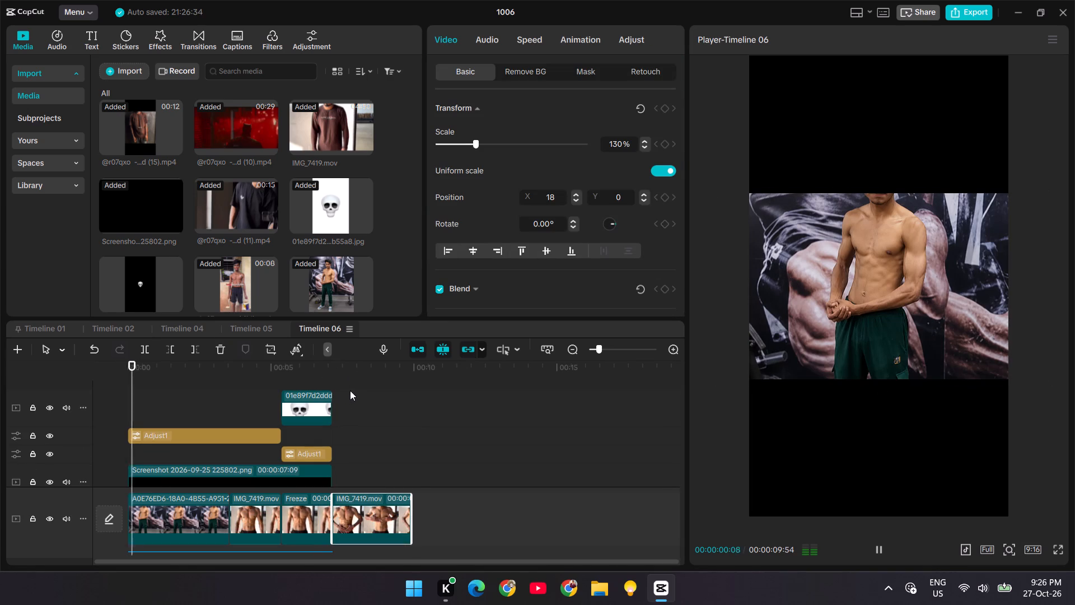
{"action": "left_click", "coordinate": [342, 368]}
{"action": "key", "text": "space"}
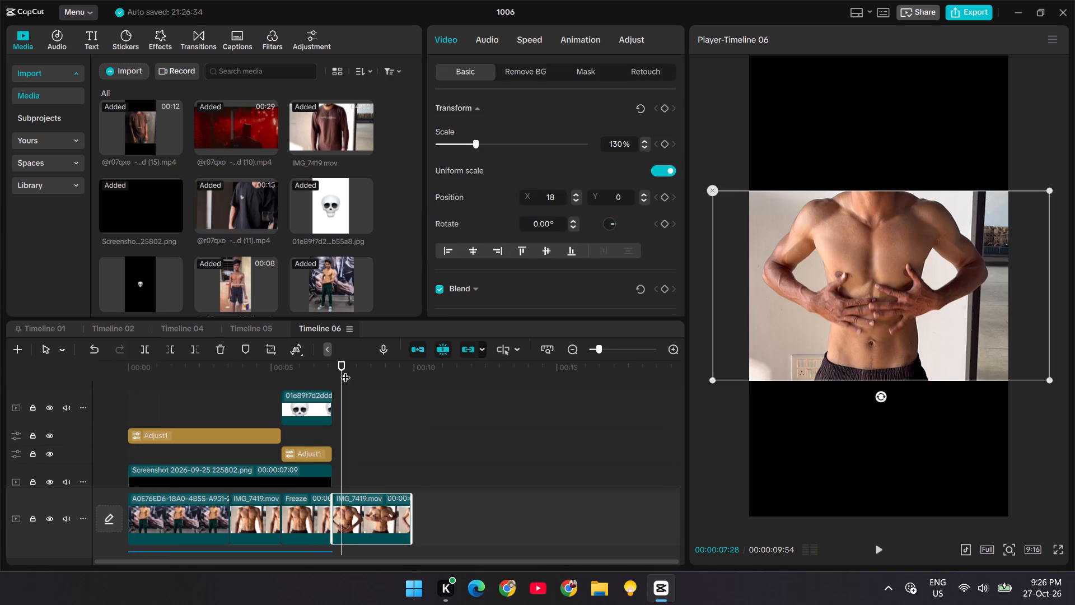
{"action": "key", "text": "space"}
{"action": "key", "text": "space"}
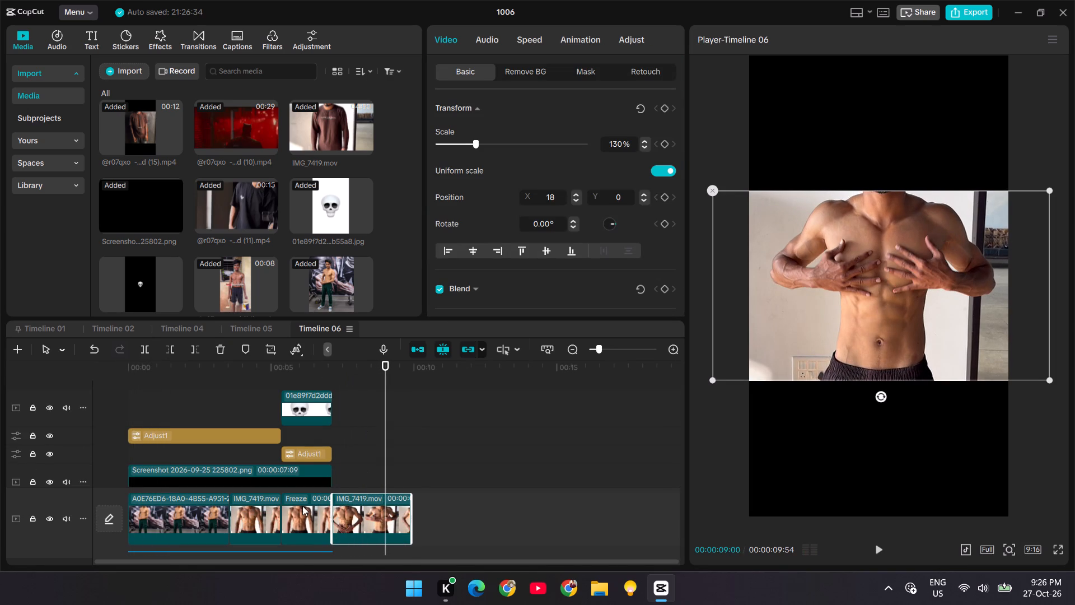
Move the pasted IMG_7419.mov clip between the opening photo and the original IMG_7419.mov clip, and play through the new order.
{"action": "left_click", "coordinate": [302, 505]}
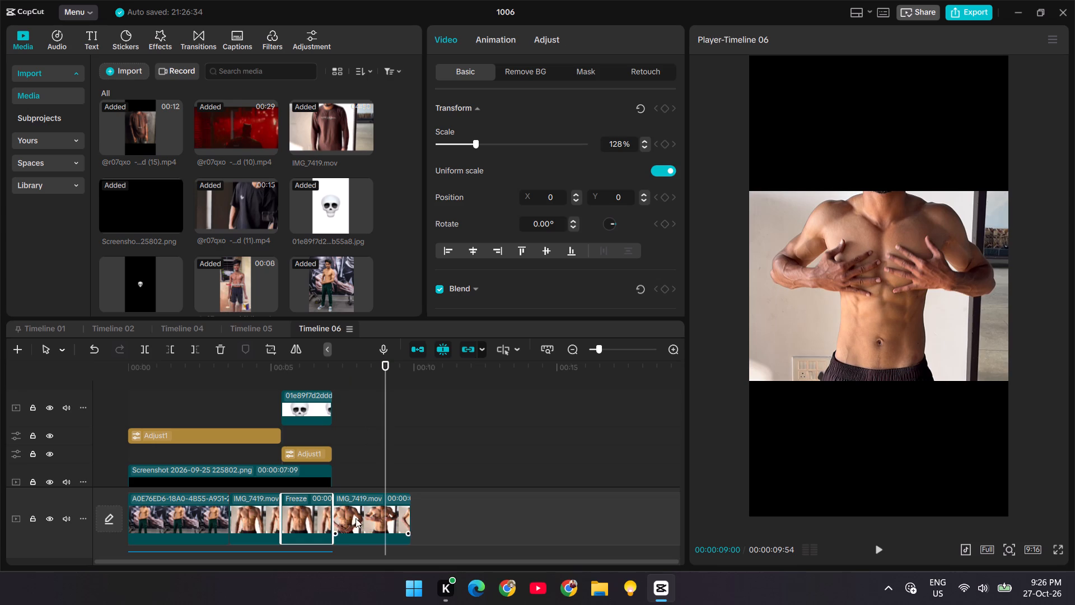
{"action": "left_click_drag", "start_coordinate": [351, 515], "coordinate": [244, 520]}
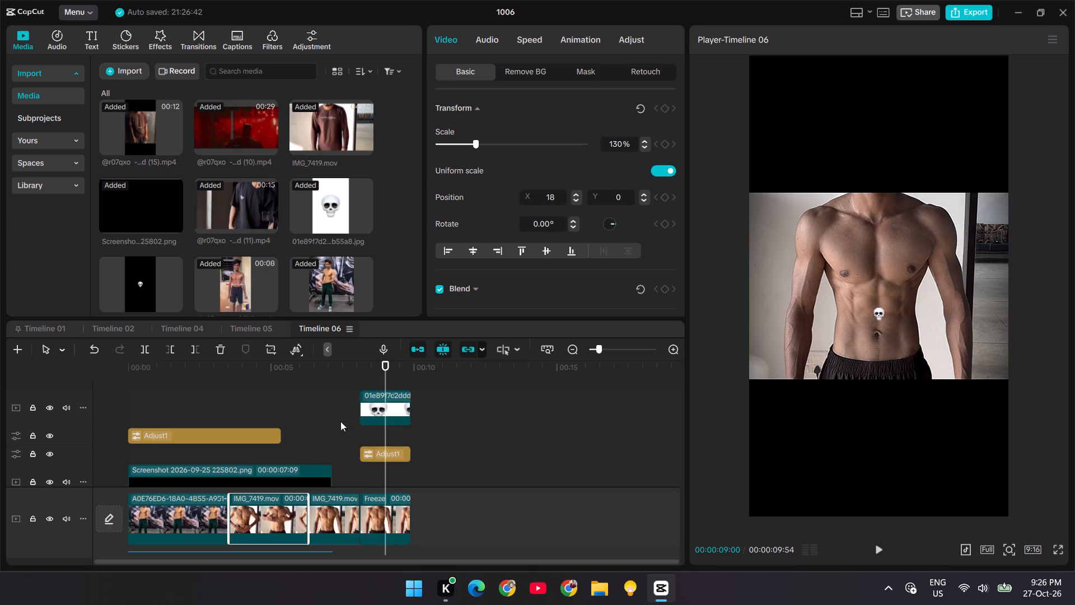
{"action": "left_click_drag", "start_coordinate": [385, 370], "coordinate": [67, 434]}
{"action": "key", "text": "space"}
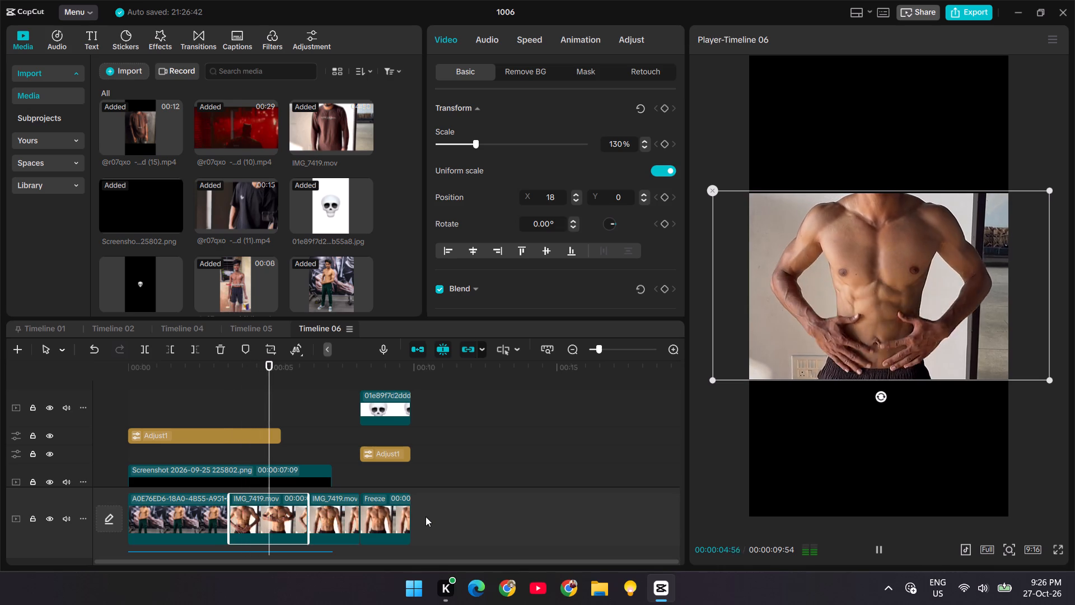
{"action": "key", "text": "space"}
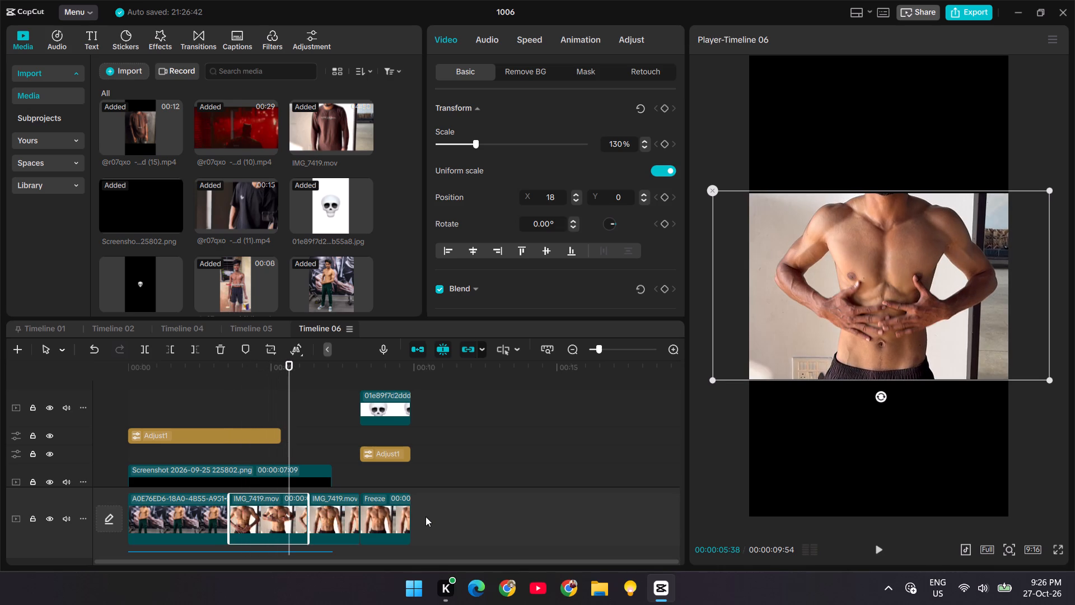
{"action": "left_click_drag", "start_coordinate": [289, 367], "coordinate": [200, 409]}
{"action": "key", "text": "space"}
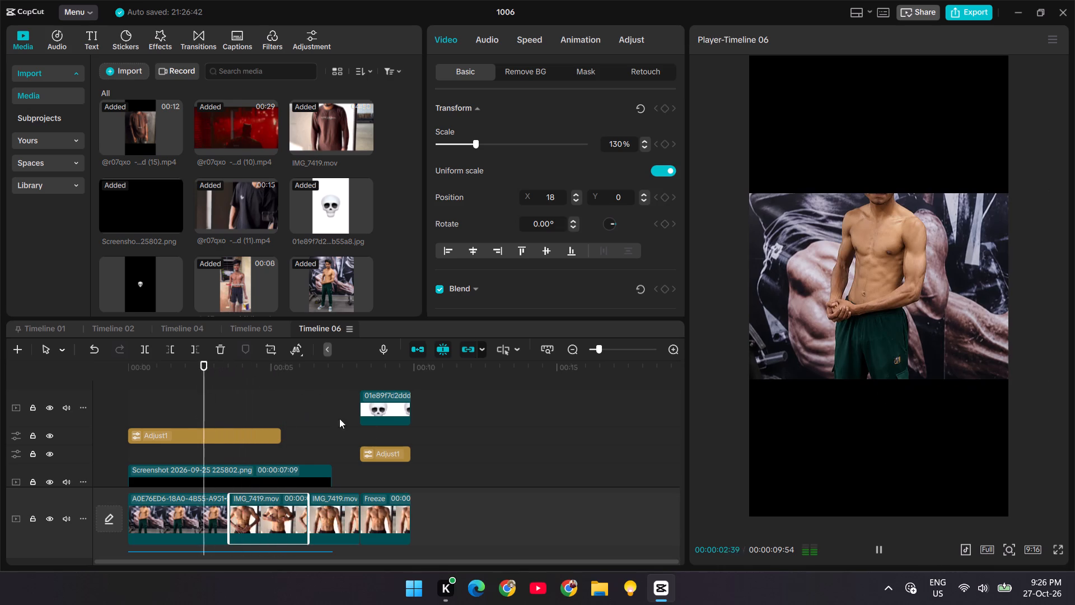
{"action": "key", "text": "space"}
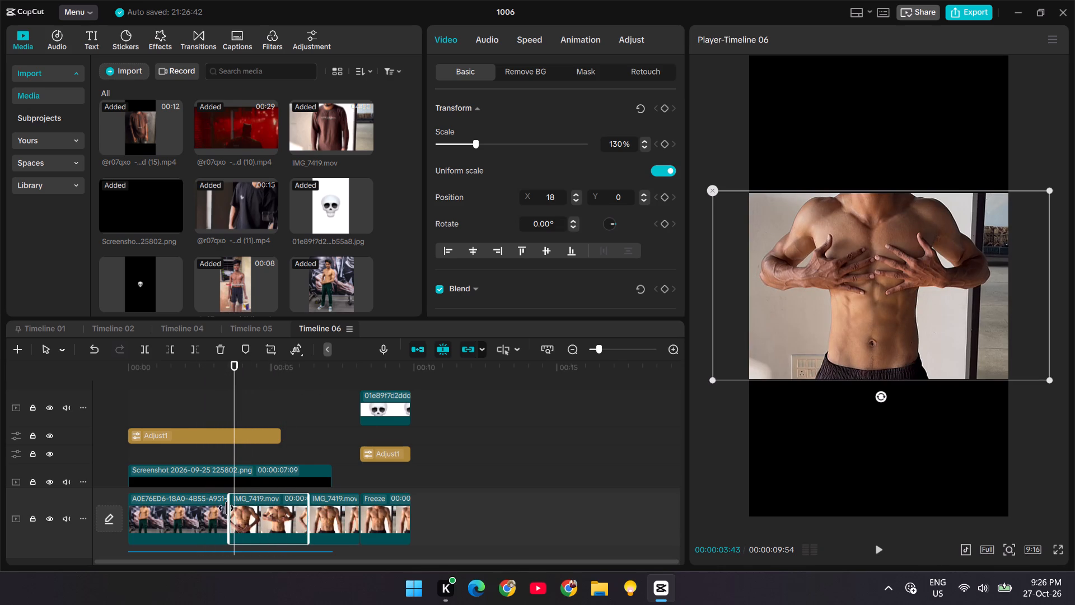
Extend the start of the inserted IMG_7419.mov clip to reveal slightly earlier footage, and review the edit.
{"action": "left_click_drag", "start_coordinate": [227, 509], "coordinate": [217, 510]}
{"action": "left_click_drag", "start_coordinate": [228, 375], "coordinate": [109, 396]}
{"action": "key", "text": "space"}
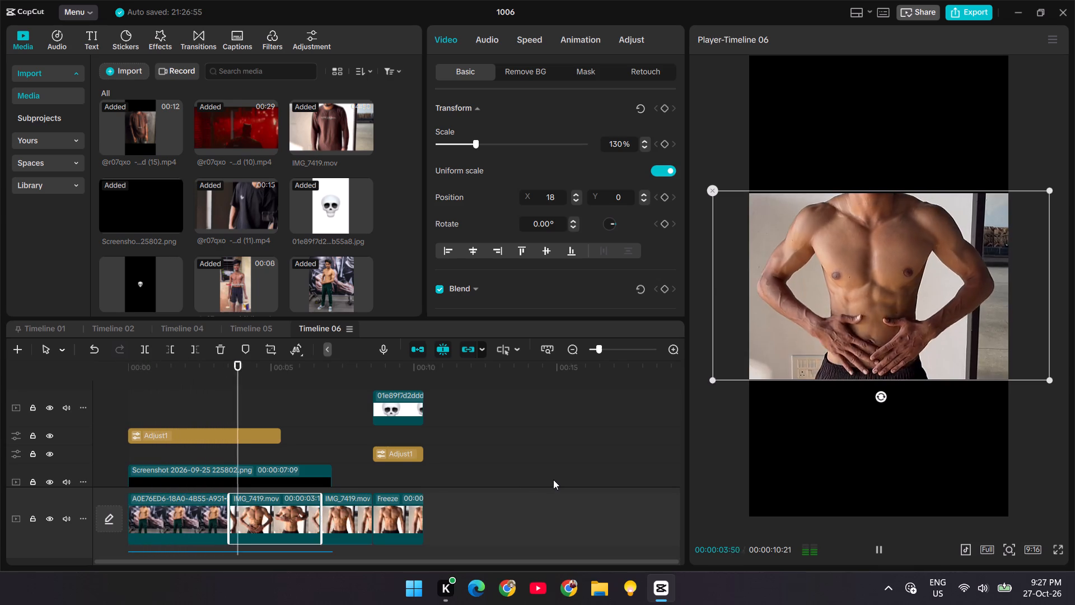
{"action": "key", "text": "space"}
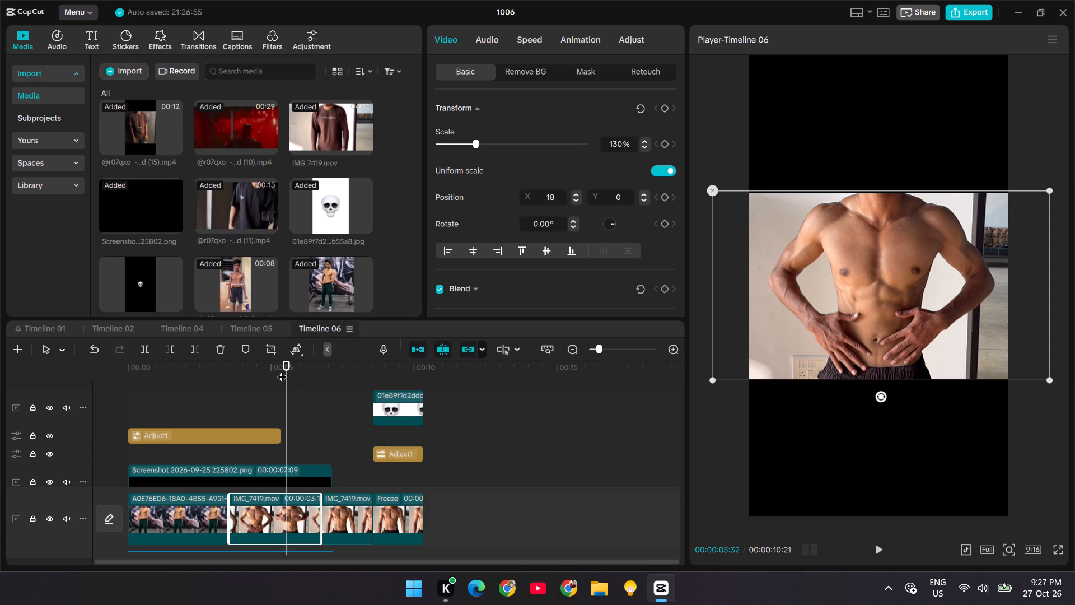
{"action": "left_click_drag", "start_coordinate": [282, 370], "coordinate": [269, 395]}
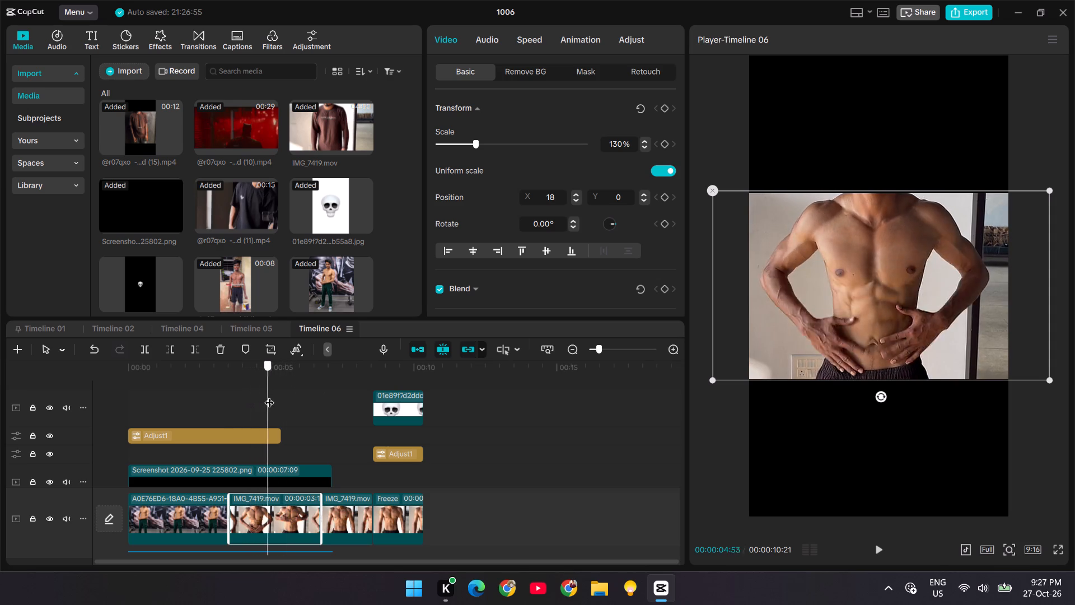
{"action": "left_click_drag", "start_coordinate": [269, 395], "coordinate": [321, 396]}
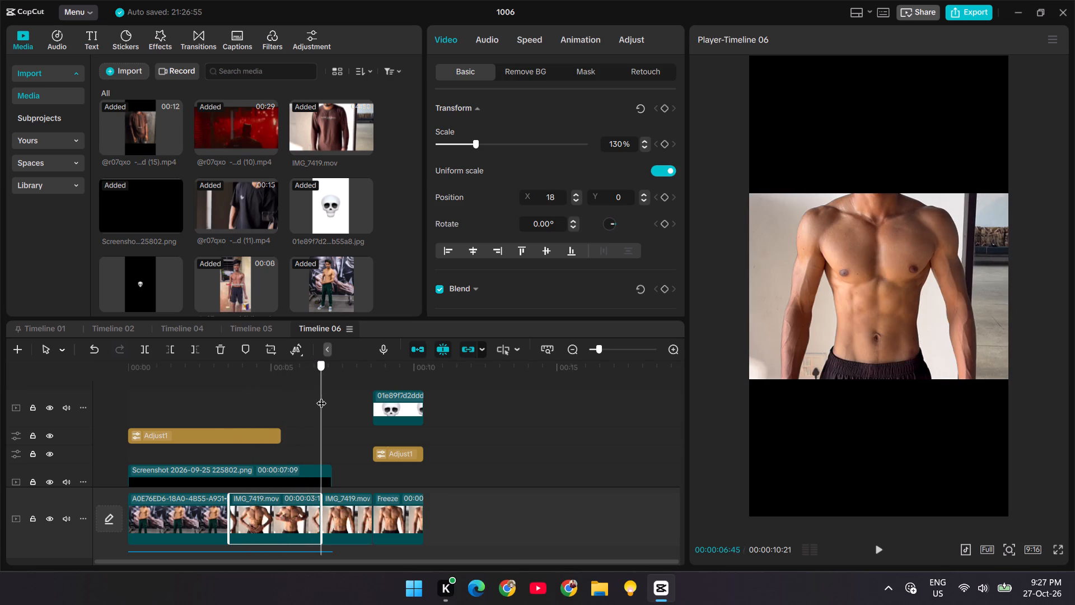
{"action": "left_click_drag", "start_coordinate": [321, 396], "coordinate": [111, 436]}
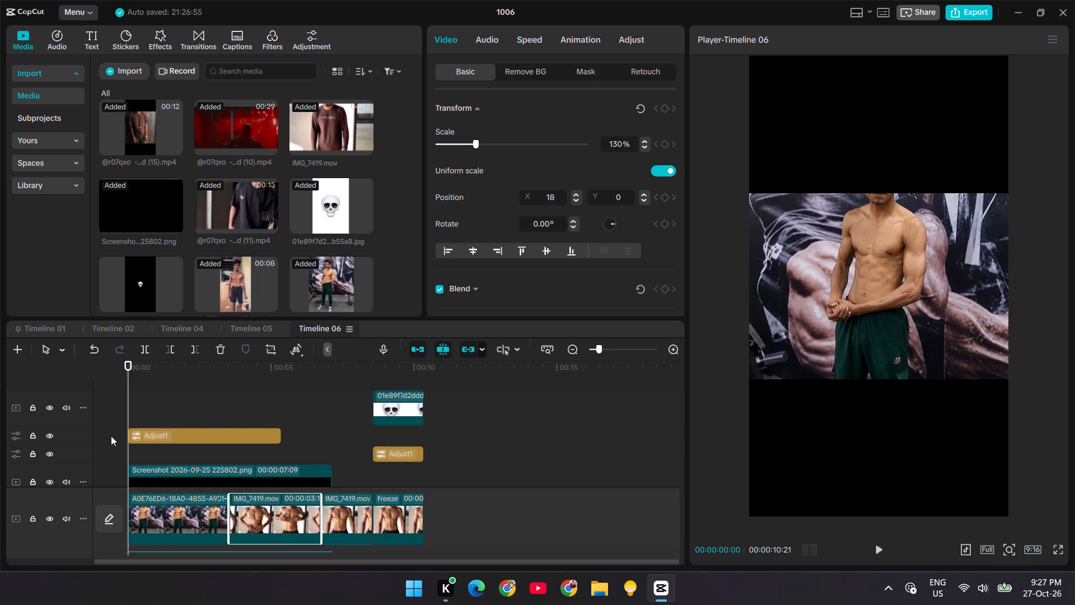
{"action": "left_click_drag", "start_coordinate": [111, 436], "coordinate": [112, 436]}
{"action": "key", "text": "space"}
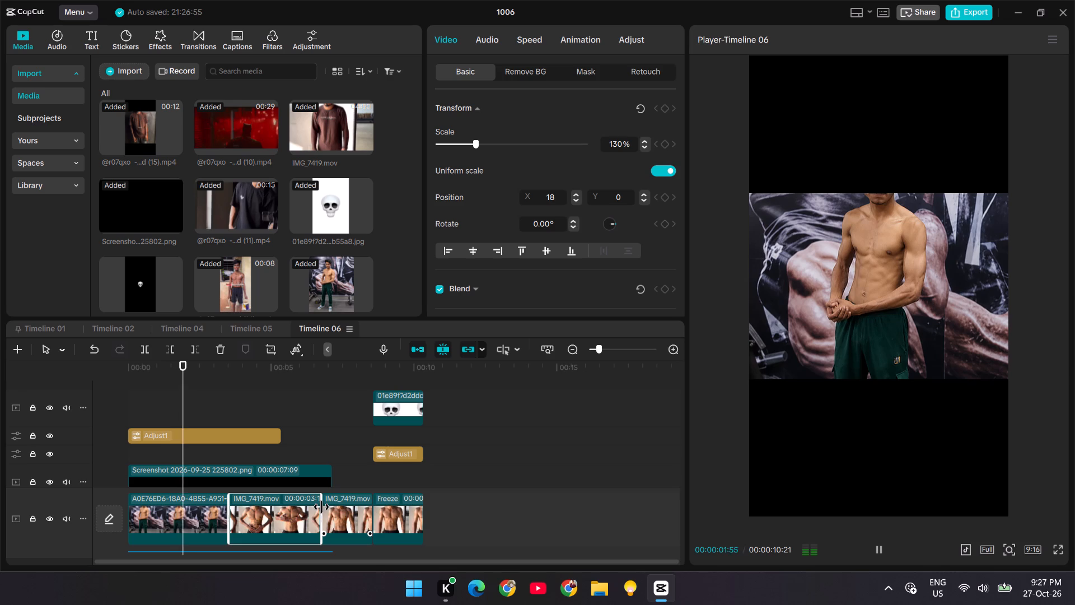
Trim the end of the inserted IMG_7419.mov clip to a length of about 1.4 seconds and play the result.
{"action": "left_click_drag", "start_coordinate": [321, 507], "coordinate": [266, 523]}
{"action": "key", "text": "space"}
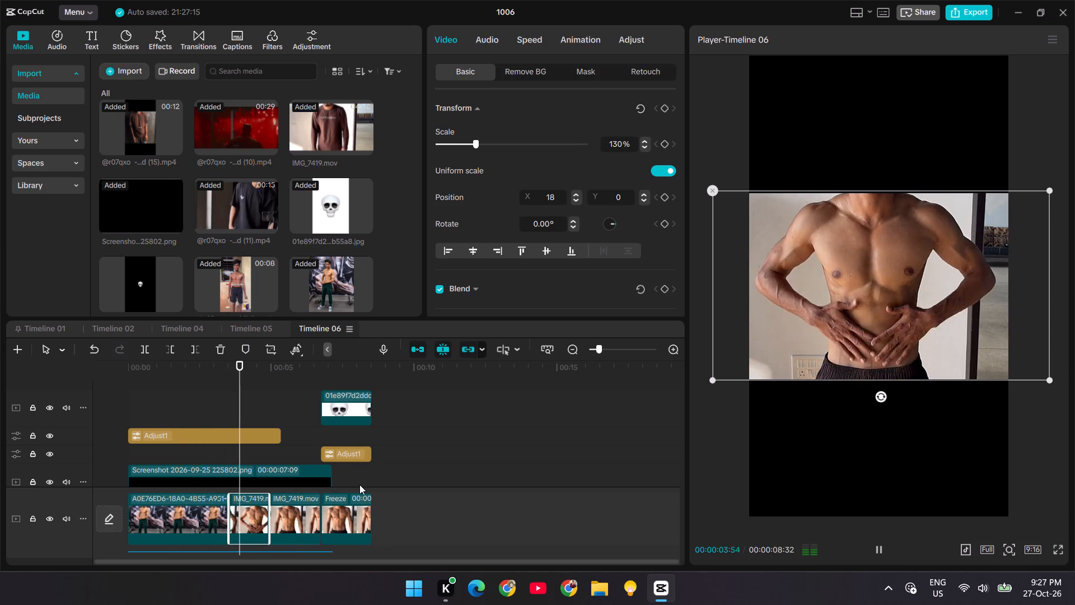
{"action": "scroll", "coordinate": [359, 485], "scroll_direction": "down", "scroll_amount": 2}
{"action": "key", "text": "space"}
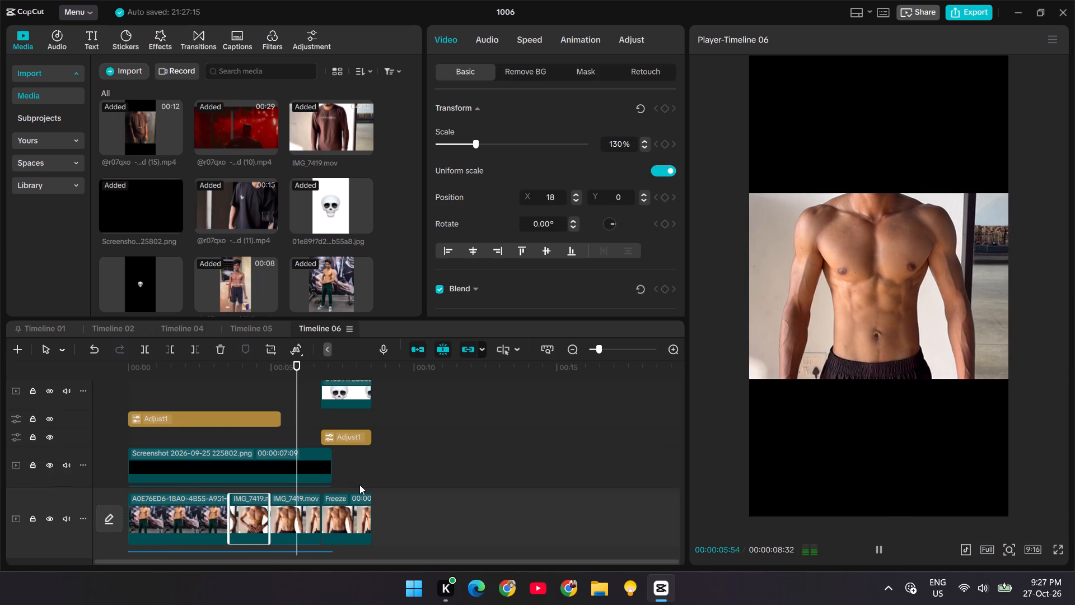
Adjust the start of the music clip, realign it with the timeline's beginning, and play the edit against the music.
{"action": "scroll", "coordinate": [359, 485], "scroll_direction": "down", "scroll_amount": 2}
{"action": "left_click_drag", "start_coordinate": [263, 541], "coordinate": [282, 541]}
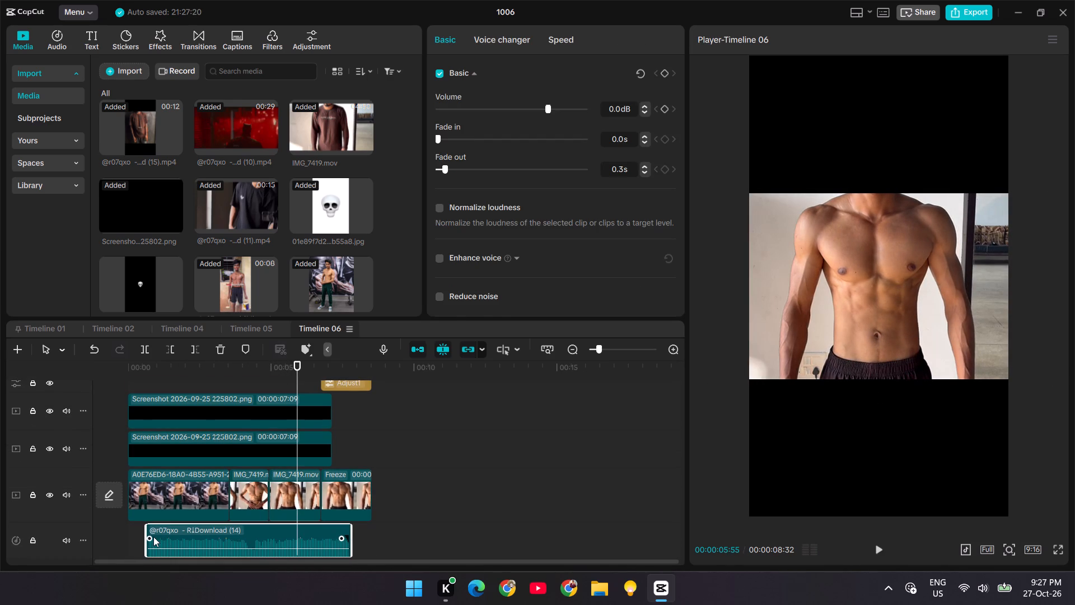
{"action": "left_click_drag", "start_coordinate": [144, 533], "coordinate": [115, 534]}
{"action": "left_click", "coordinate": [154, 529]}
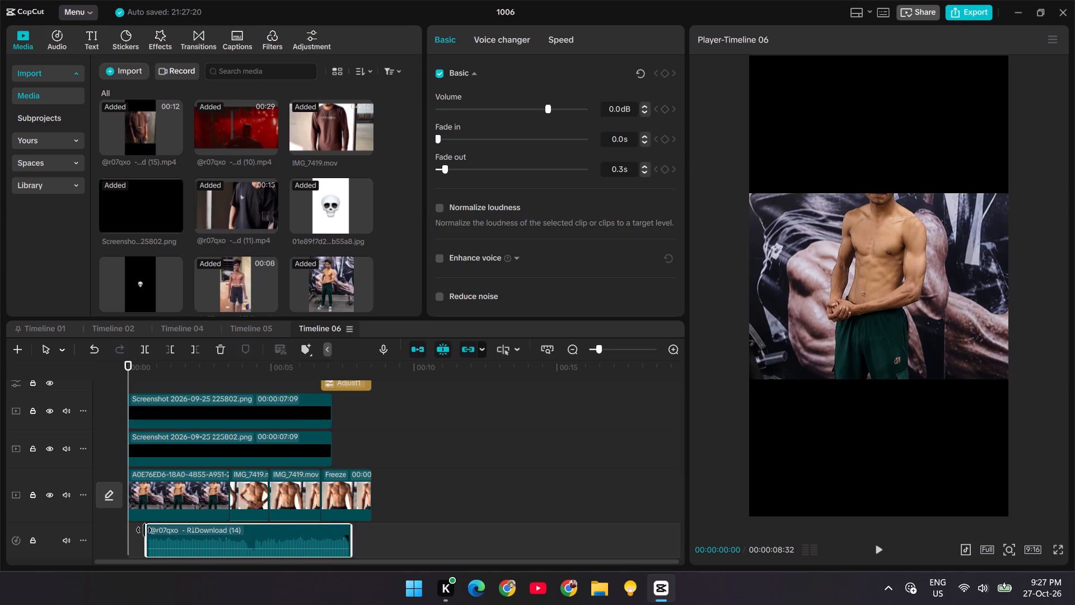
{"action": "left_click_drag", "start_coordinate": [147, 530], "coordinate": [117, 533]}
{"action": "left_click_drag", "start_coordinate": [169, 532], "coordinate": [153, 532]}
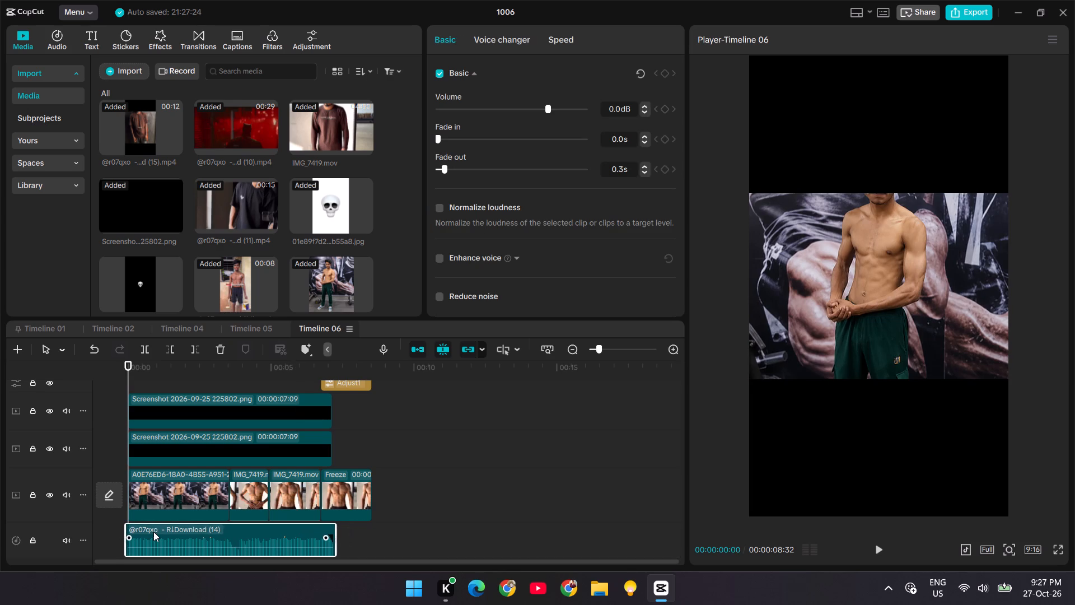
{"action": "left_click_drag", "start_coordinate": [153, 532], "coordinate": [154, 532]}
{"action": "key", "text": "space"}
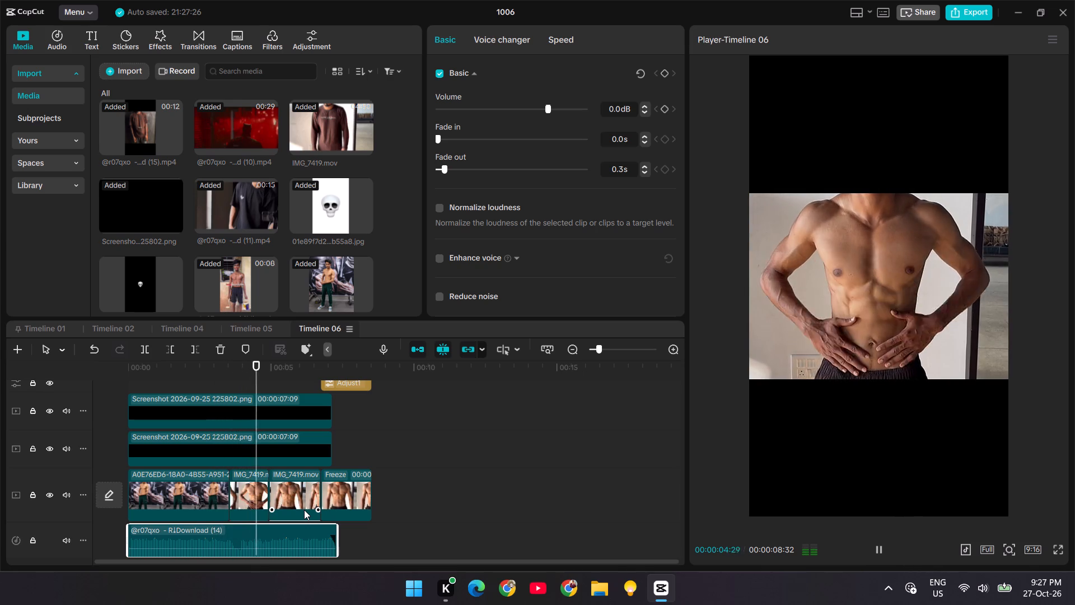
{"action": "key", "text": "space"}
Trim about one second off the start of the IMG_7419.mov clip before the freeze frame, and play through to the skull.
{"action": "left_click", "coordinate": [290, 484]}
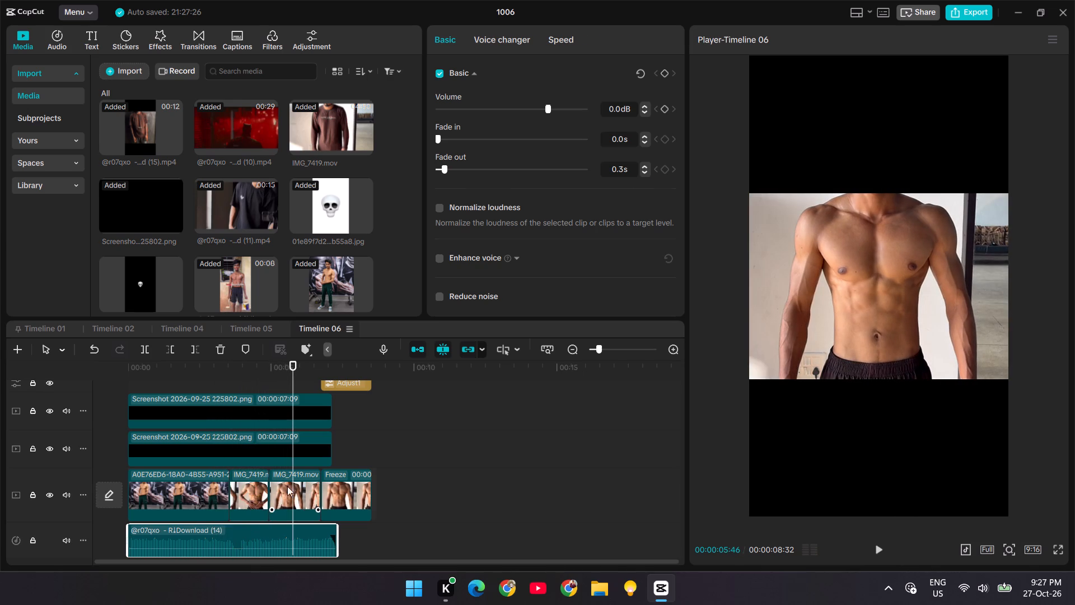
{"action": "left_click_drag", "start_coordinate": [270, 491], "coordinate": [299, 492]}
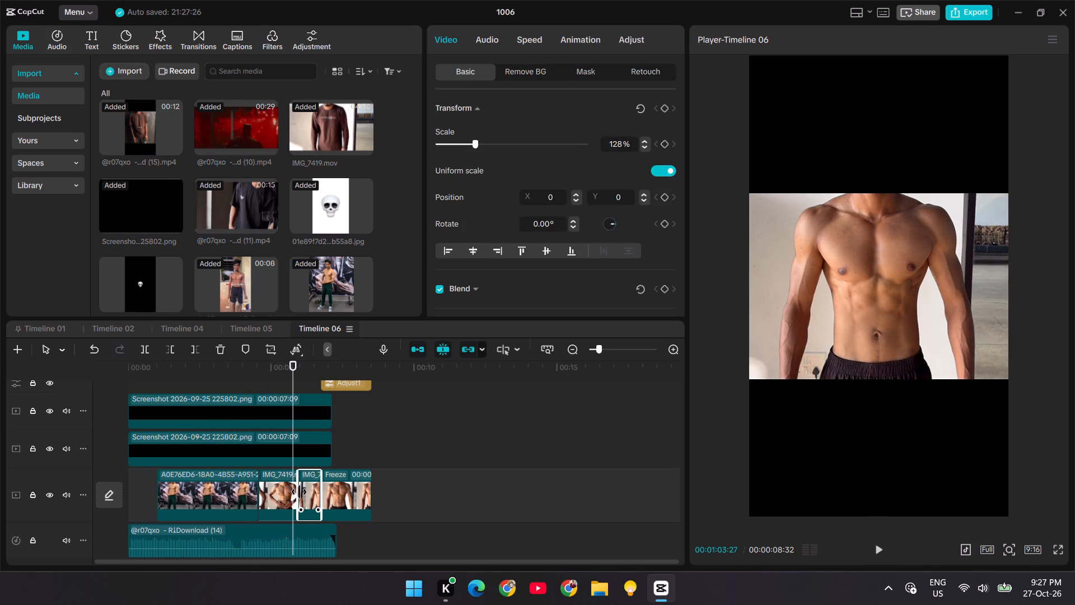
{"action": "left_click_drag", "start_coordinate": [299, 492], "coordinate": [300, 492]}
{"action": "left_click_drag", "start_coordinate": [288, 370], "coordinate": [191, 388]}
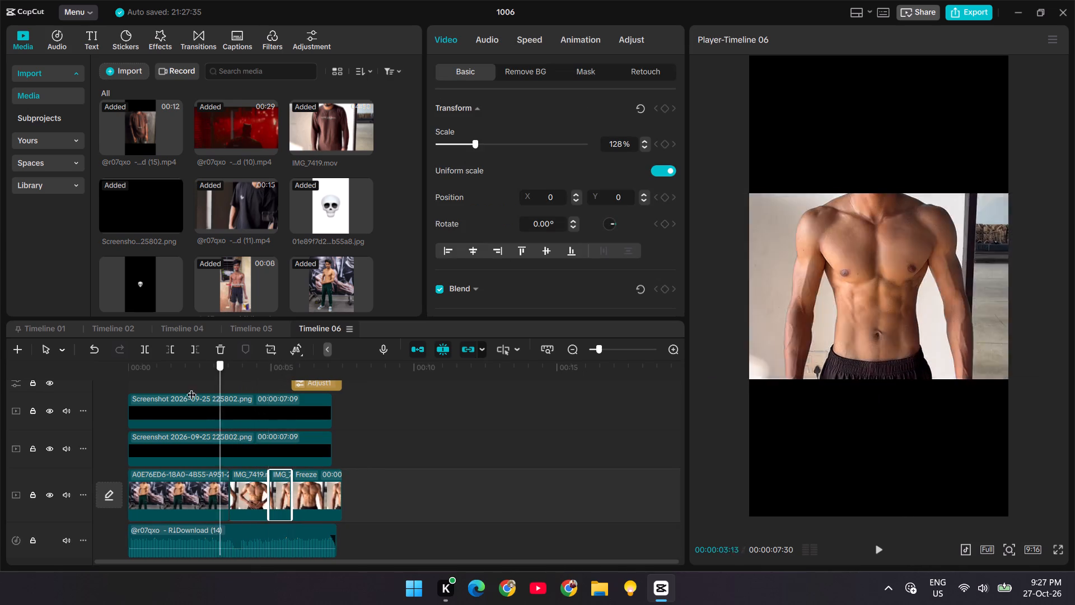
{"action": "left_click_drag", "start_coordinate": [191, 388], "coordinate": [143, 405]}
{"action": "key", "text": "space"}
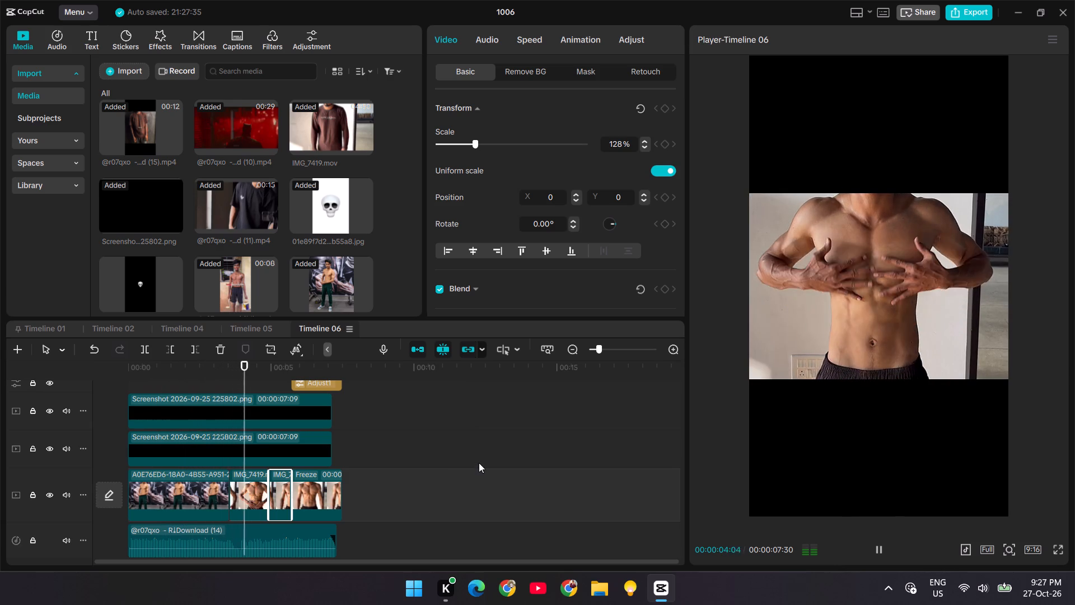
{"action": "key", "text": "space"}
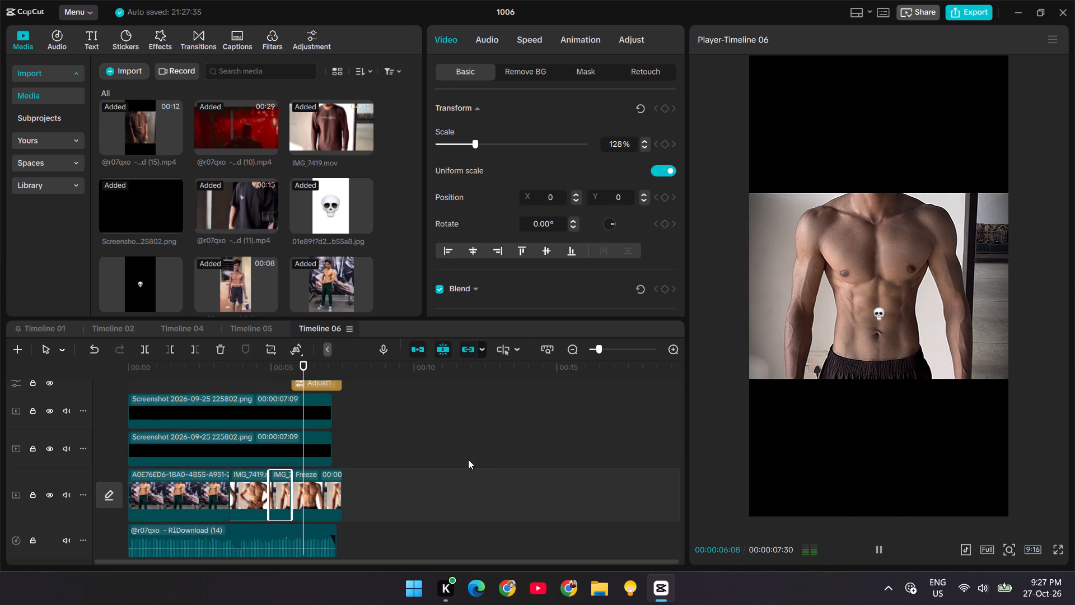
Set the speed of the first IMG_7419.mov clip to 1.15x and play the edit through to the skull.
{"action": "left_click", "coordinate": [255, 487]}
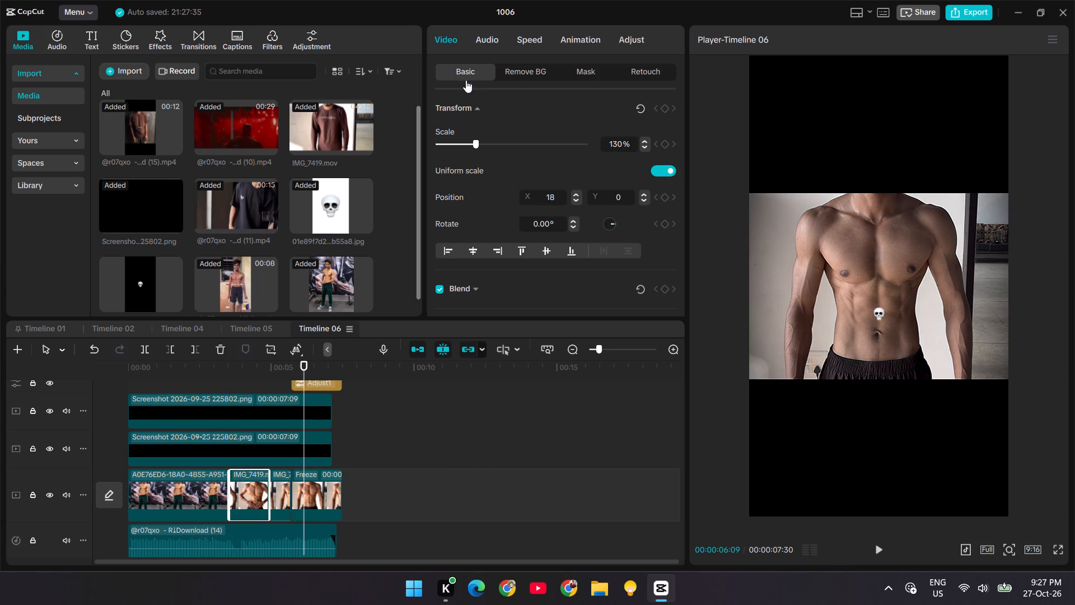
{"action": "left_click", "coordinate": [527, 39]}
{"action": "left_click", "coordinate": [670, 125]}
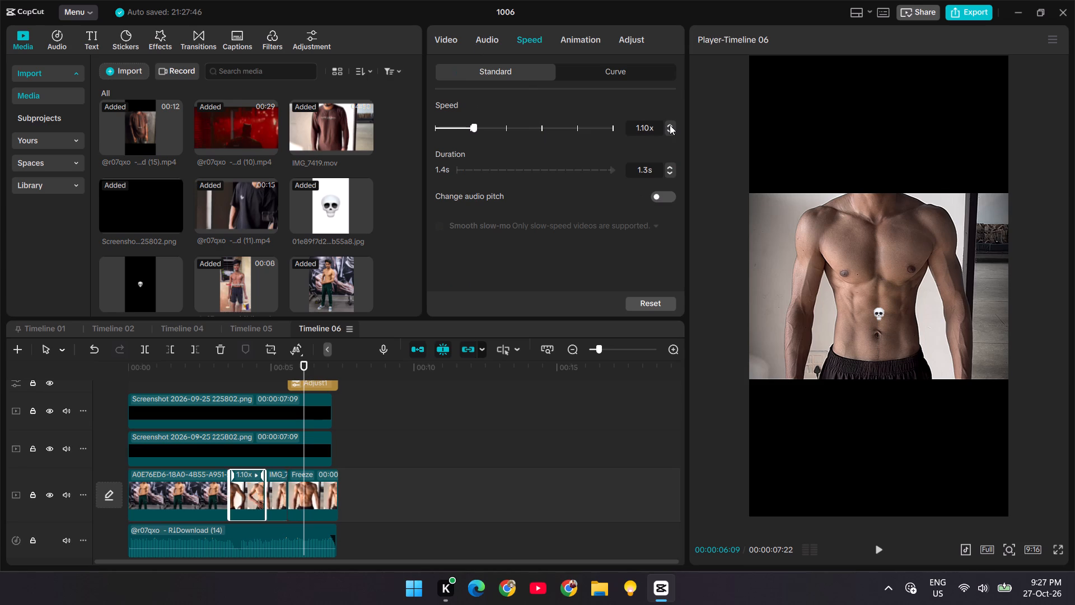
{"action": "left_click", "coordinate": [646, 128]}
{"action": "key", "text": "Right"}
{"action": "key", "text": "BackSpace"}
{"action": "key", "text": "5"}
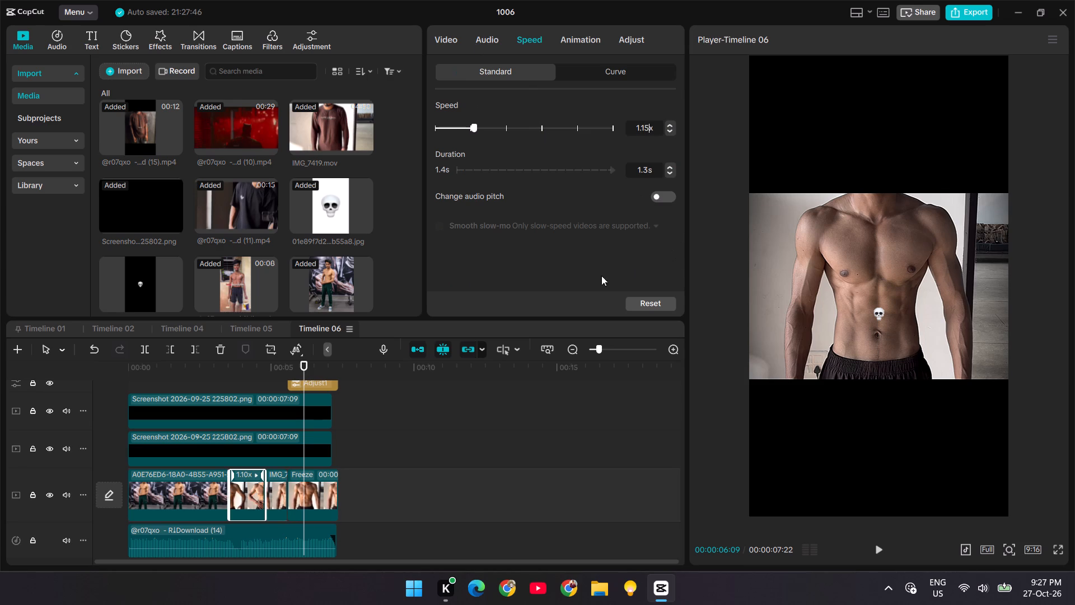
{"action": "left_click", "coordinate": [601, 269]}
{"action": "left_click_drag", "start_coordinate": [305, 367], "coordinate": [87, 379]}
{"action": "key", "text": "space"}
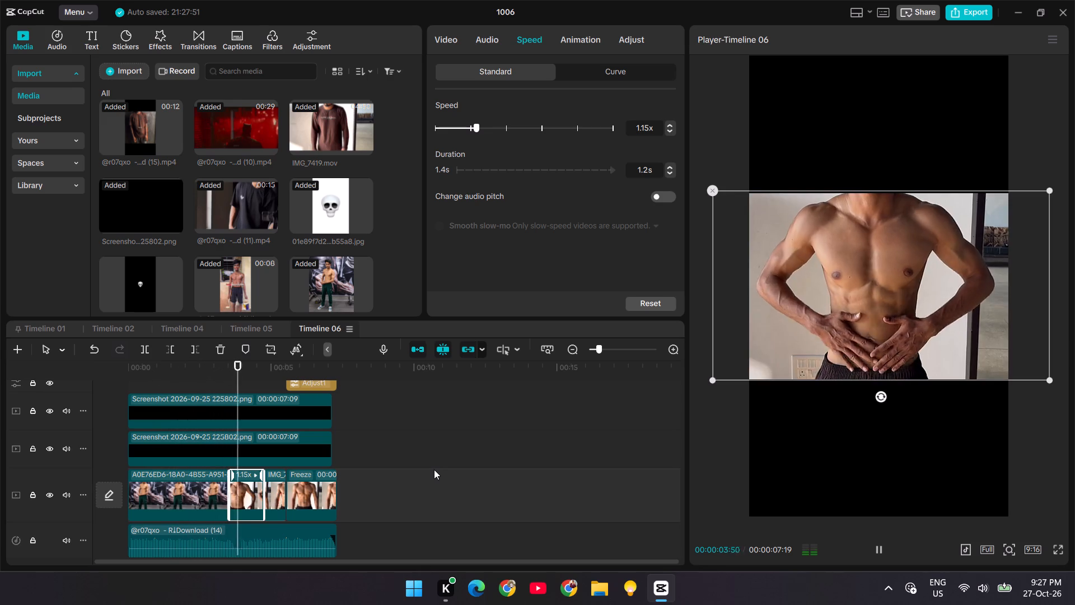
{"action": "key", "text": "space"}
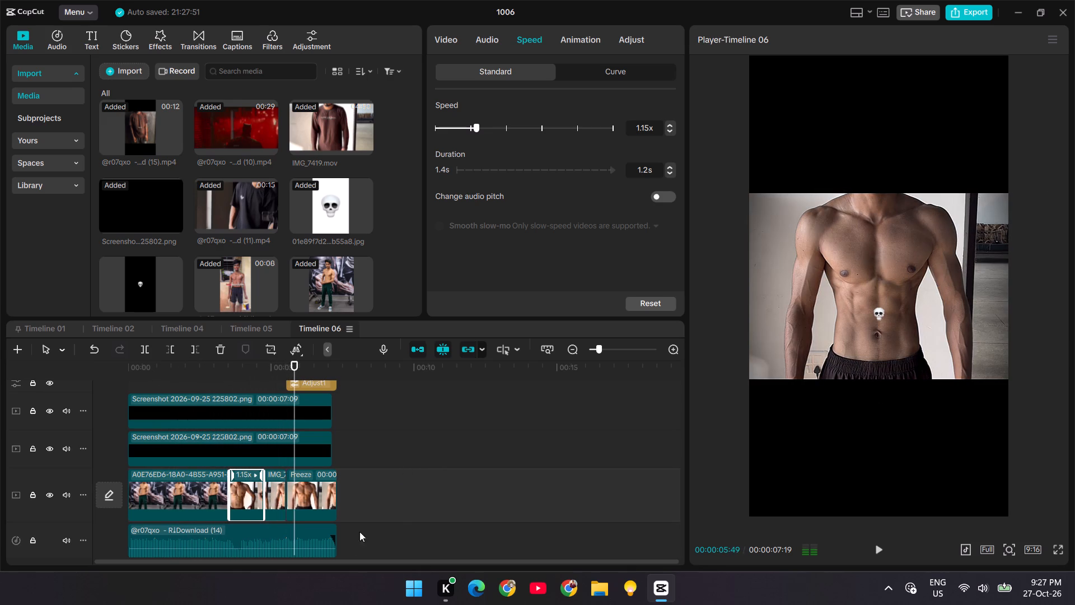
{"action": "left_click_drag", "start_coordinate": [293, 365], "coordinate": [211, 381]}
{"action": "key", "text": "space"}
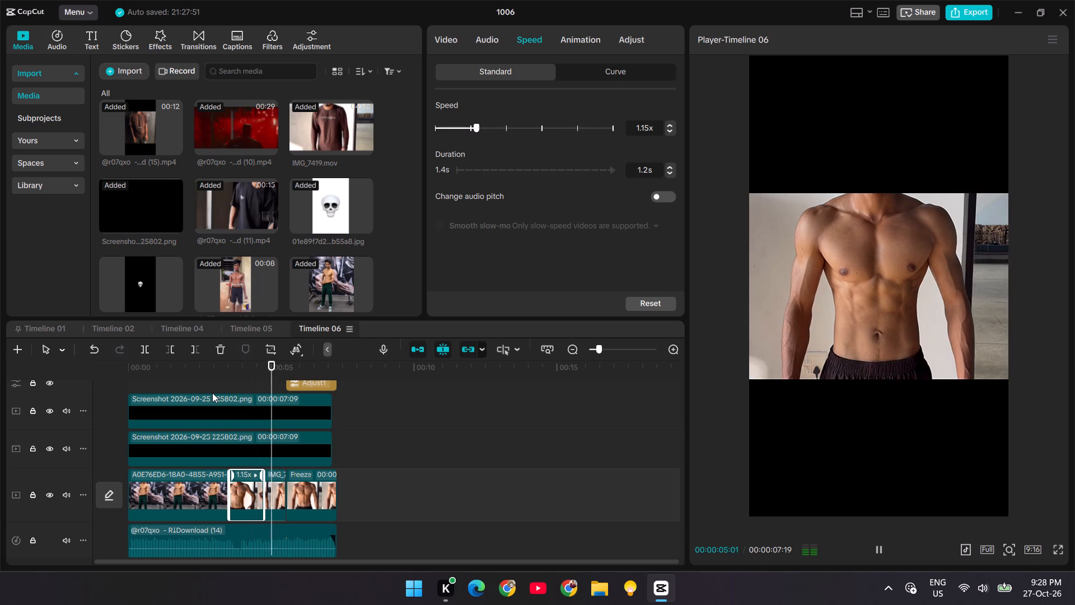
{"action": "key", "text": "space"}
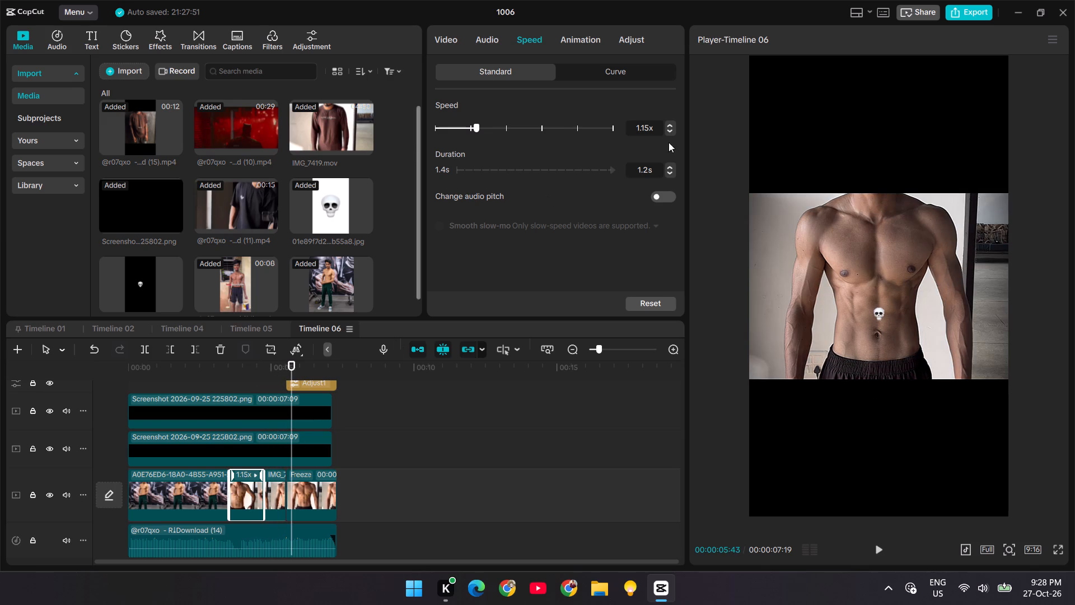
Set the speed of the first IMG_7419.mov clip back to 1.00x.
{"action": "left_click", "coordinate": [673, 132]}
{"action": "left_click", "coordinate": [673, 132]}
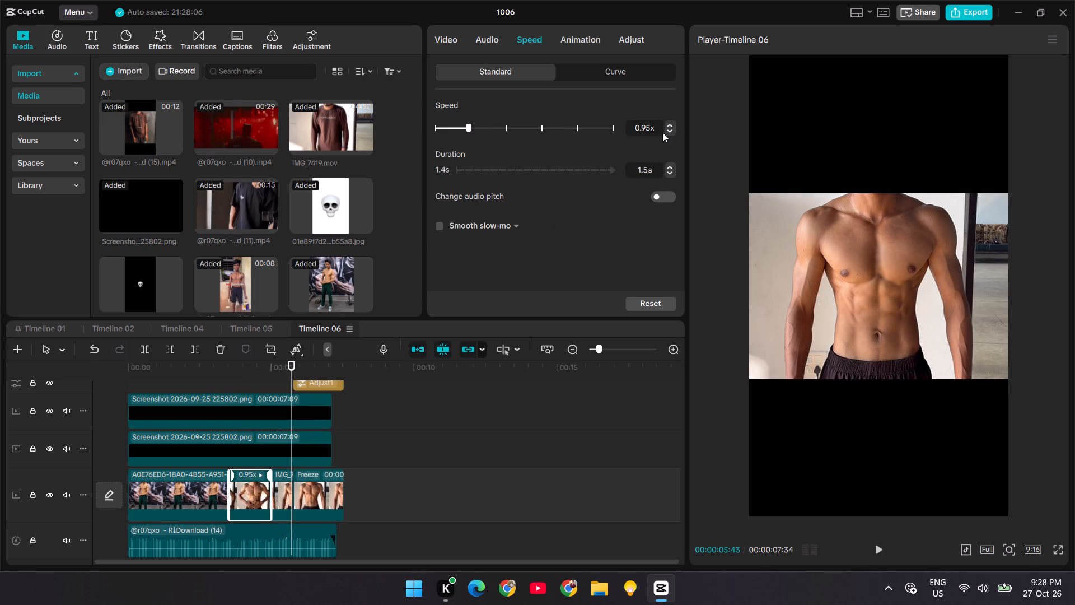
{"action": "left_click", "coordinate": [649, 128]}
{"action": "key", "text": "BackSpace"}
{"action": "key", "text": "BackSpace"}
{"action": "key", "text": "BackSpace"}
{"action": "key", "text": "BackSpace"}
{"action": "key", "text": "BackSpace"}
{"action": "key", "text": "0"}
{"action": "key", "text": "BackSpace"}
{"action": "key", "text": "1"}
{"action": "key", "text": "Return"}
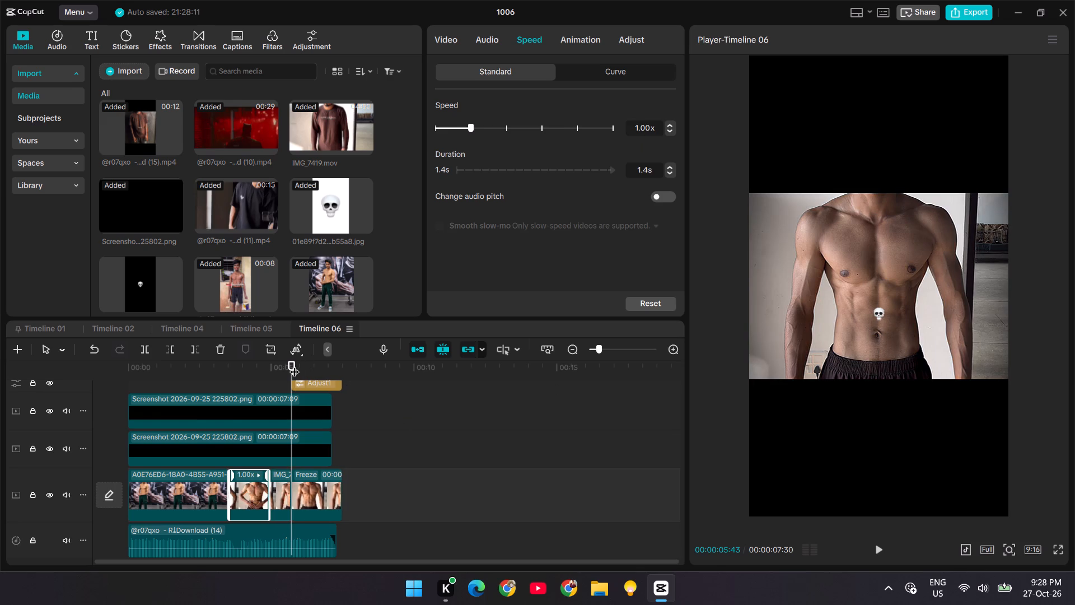
Play the edit from its beginning to check the shot changes and skull freeze against the music.
{"action": "left_click_drag", "start_coordinate": [295, 365], "coordinate": [155, 393]}
{"action": "key", "text": "space"}
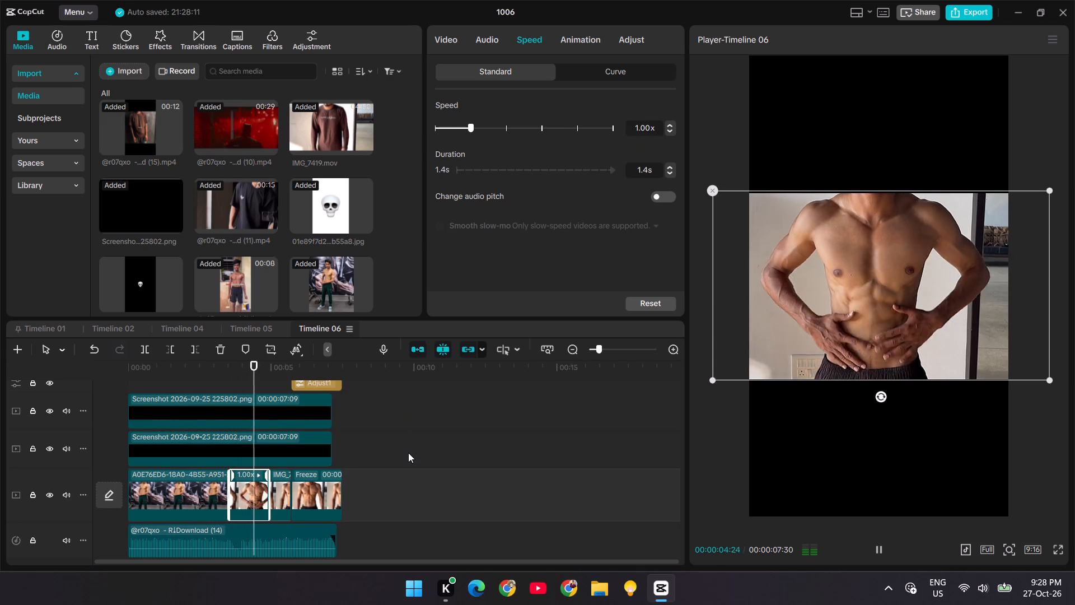
{"action": "key", "text": "space"}
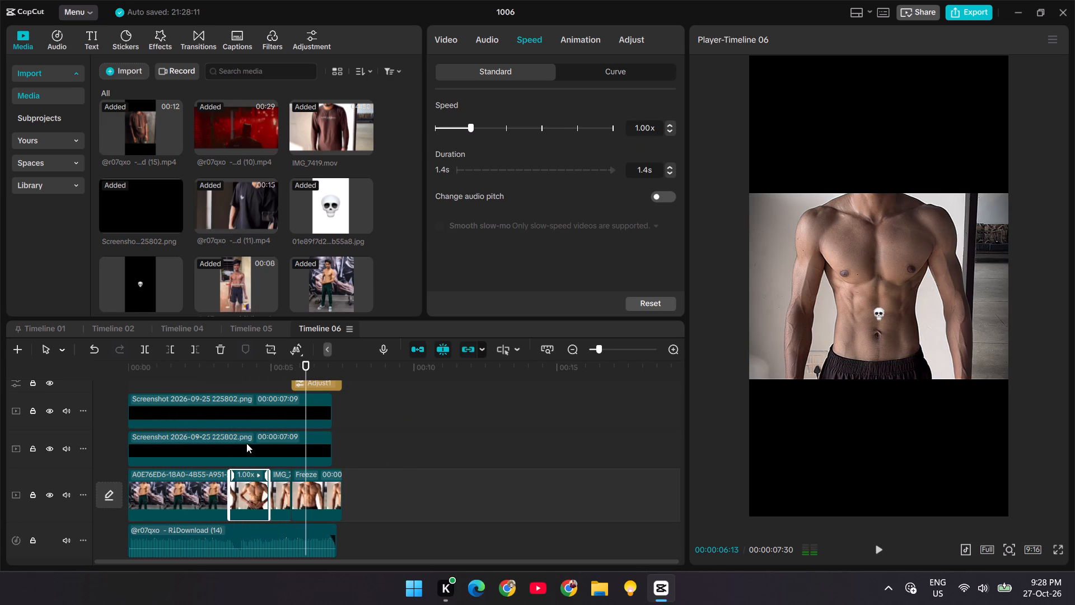
{"action": "scroll", "coordinate": [315, 452], "scroll_direction": "up", "scroll_amount": 3}
{"action": "scroll", "coordinate": [315, 449], "scroll_direction": "down", "scroll_amount": 4}
{"action": "left_click_drag", "start_coordinate": [304, 366], "coordinate": [68, 417]}
{"action": "key", "text": "space"}
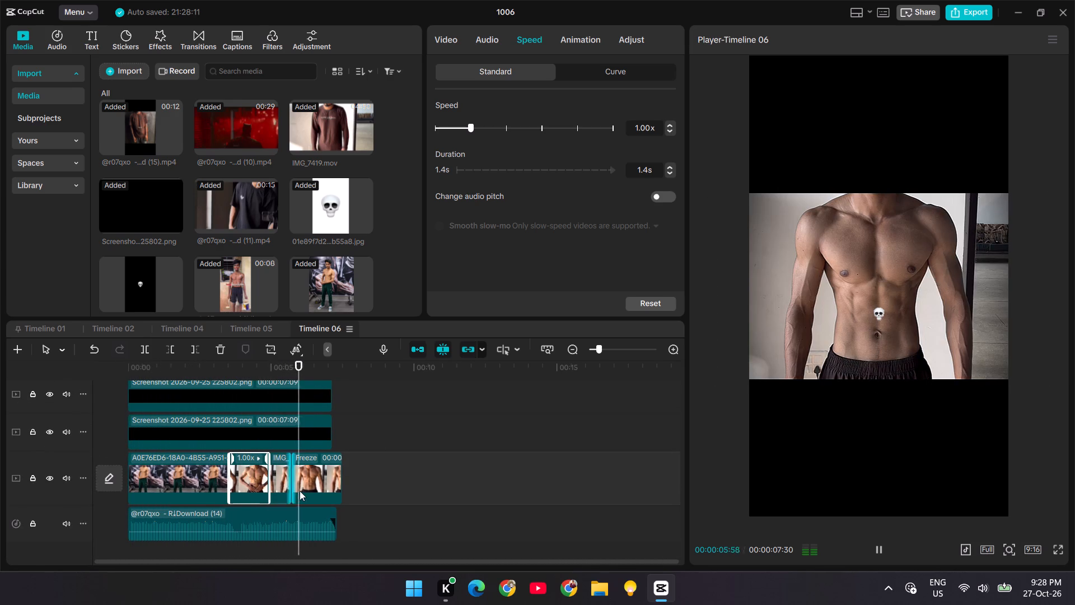
{"action": "key", "text": "space"}
Extend the end of the long Adjust1 layer to the start of the freeze frame, and play the edit through.
{"action": "scroll", "coordinate": [307, 467], "scroll_direction": "up", "scroll_amount": 5}
{"action": "left_click_drag", "start_coordinate": [279, 430], "coordinate": [280, 430]}
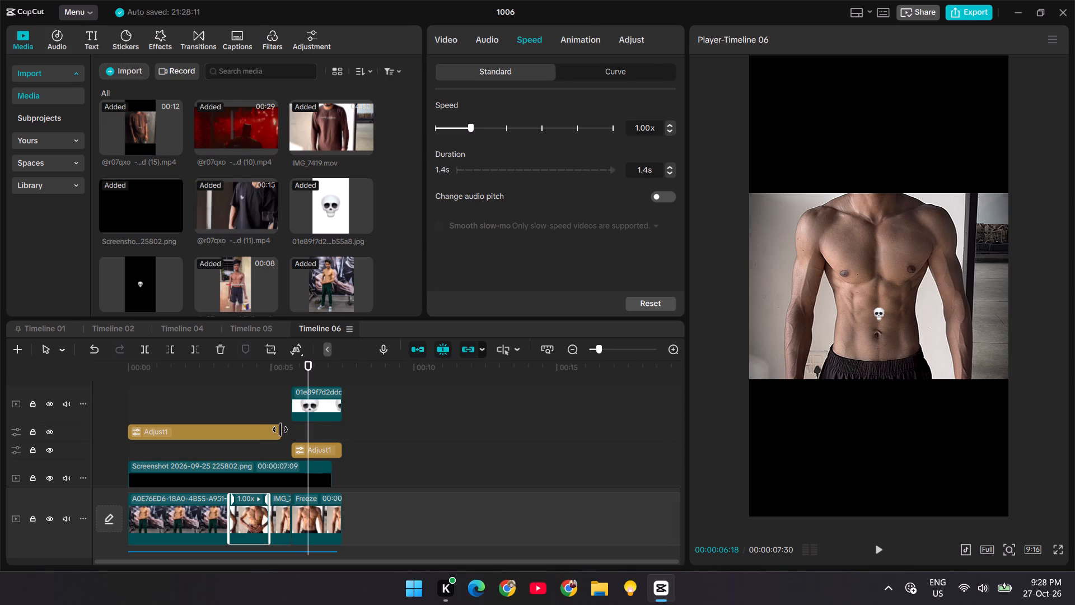
{"action": "left_click_drag", "start_coordinate": [280, 430], "coordinate": [291, 429]}
{"action": "left_click_drag", "start_coordinate": [301, 369], "coordinate": [29, 416]}
{"action": "key", "text": "space"}
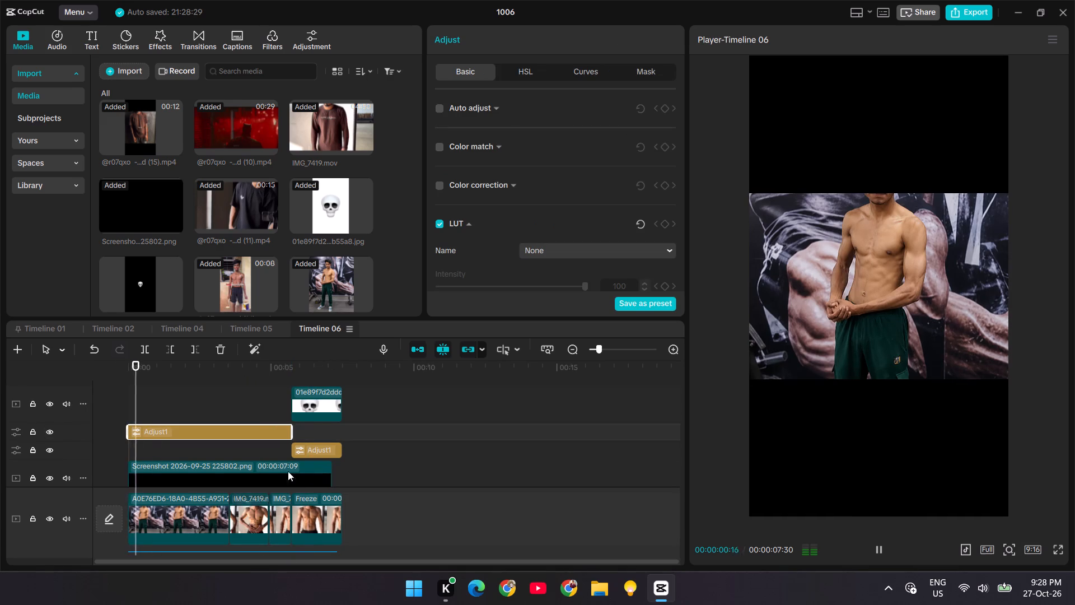
{"action": "scroll", "coordinate": [339, 458], "scroll_direction": "down", "scroll_amount": 4}
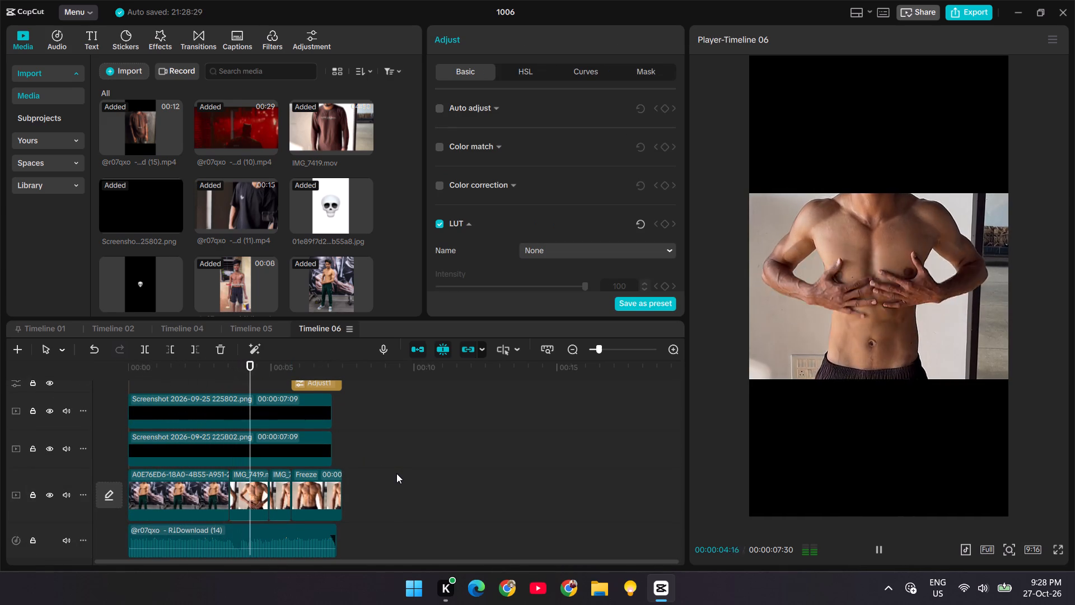
{"action": "key", "text": "space"}
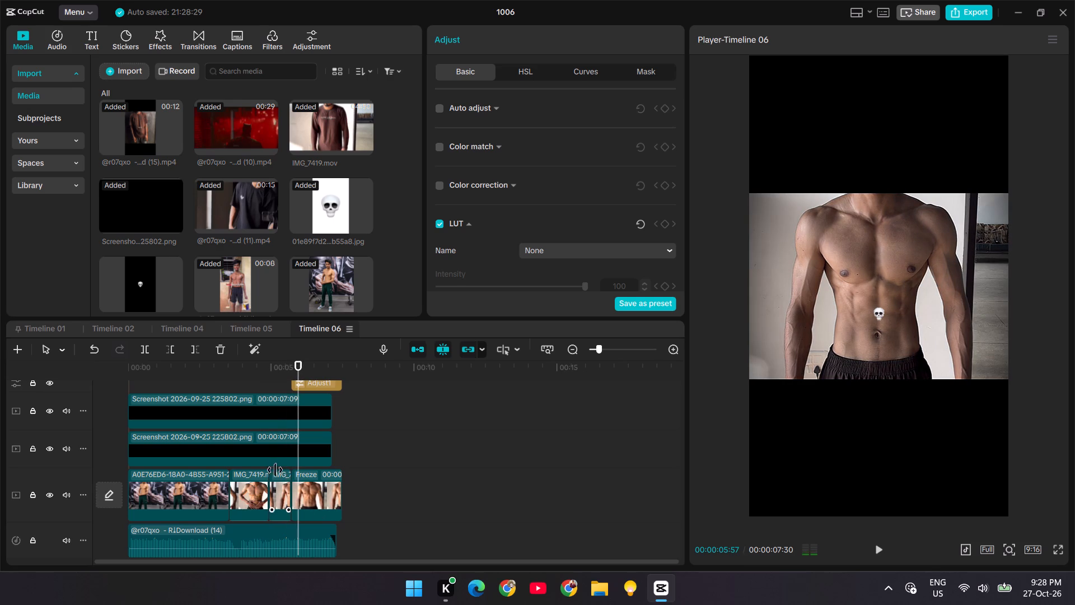
Trim about 0.1 seconds off the end of the first IMG_7419.mov clip.
{"action": "left_click", "coordinate": [260, 488]}
{"action": "left_click", "coordinate": [268, 483]}
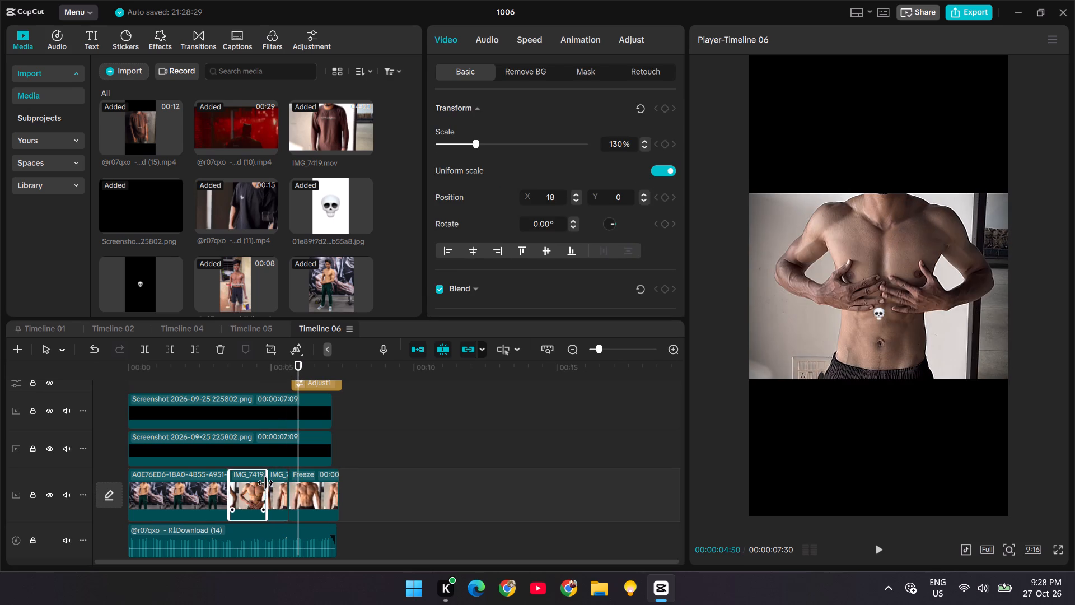
Extend the start of the IMG_7419.mov clip before the freeze by about 0.1 seconds, and play through to the skull.
{"action": "left_click", "coordinate": [272, 482]}
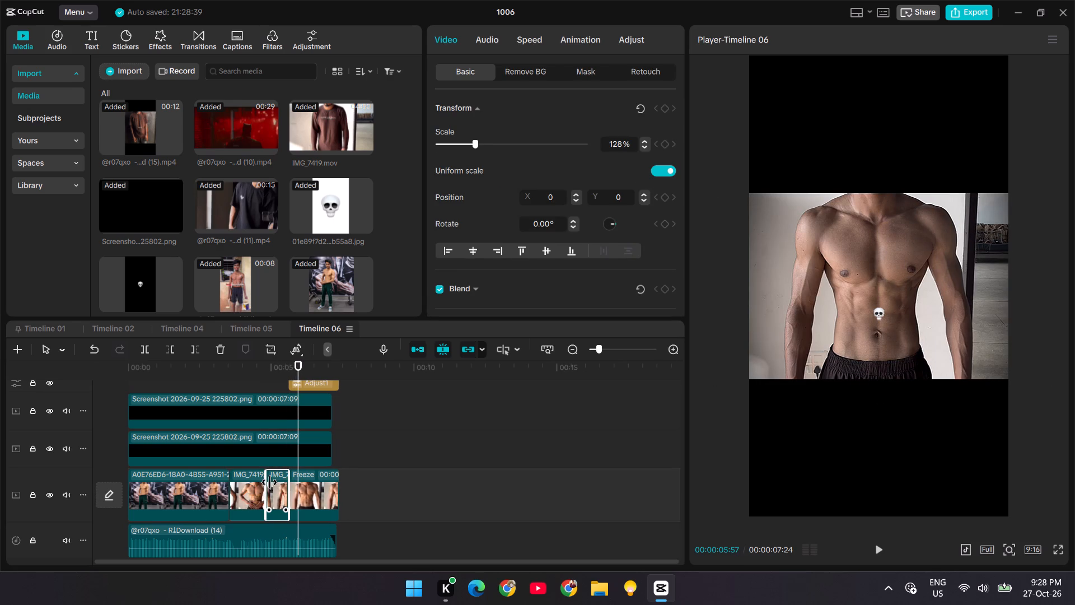
{"action": "left_click", "coordinate": [267, 483]}
{"action": "left_click_drag", "start_coordinate": [290, 361], "coordinate": [273, 372]}
{"action": "key", "text": "space"}
{"action": "key", "text": "space"}
{"action": "left_click_drag", "start_coordinate": [293, 368], "coordinate": [254, 375]}
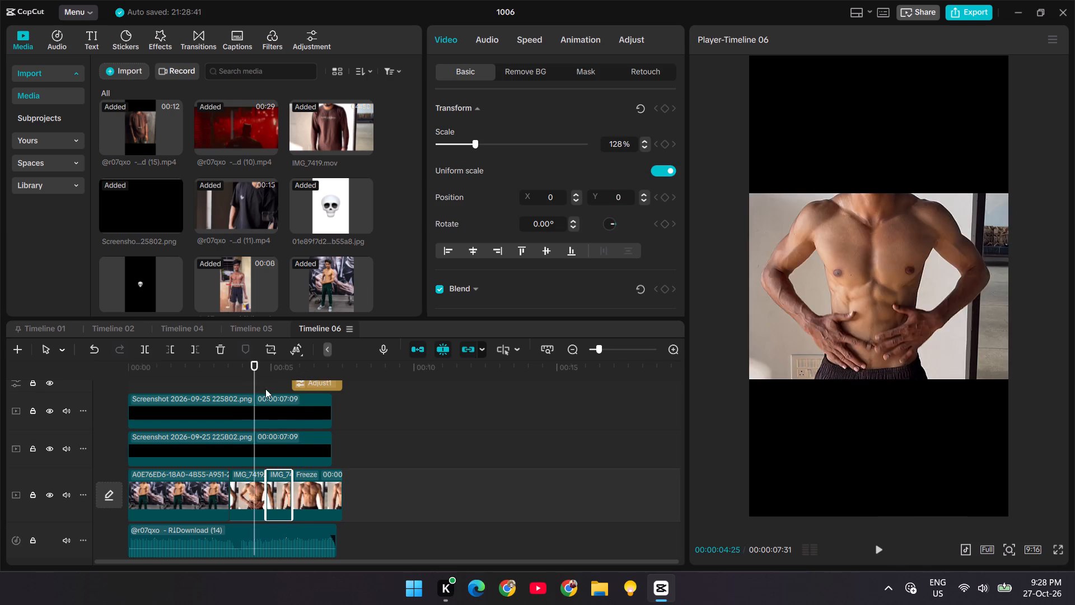
{"action": "key", "text": "space"}
{"action": "key", "text": "space"}
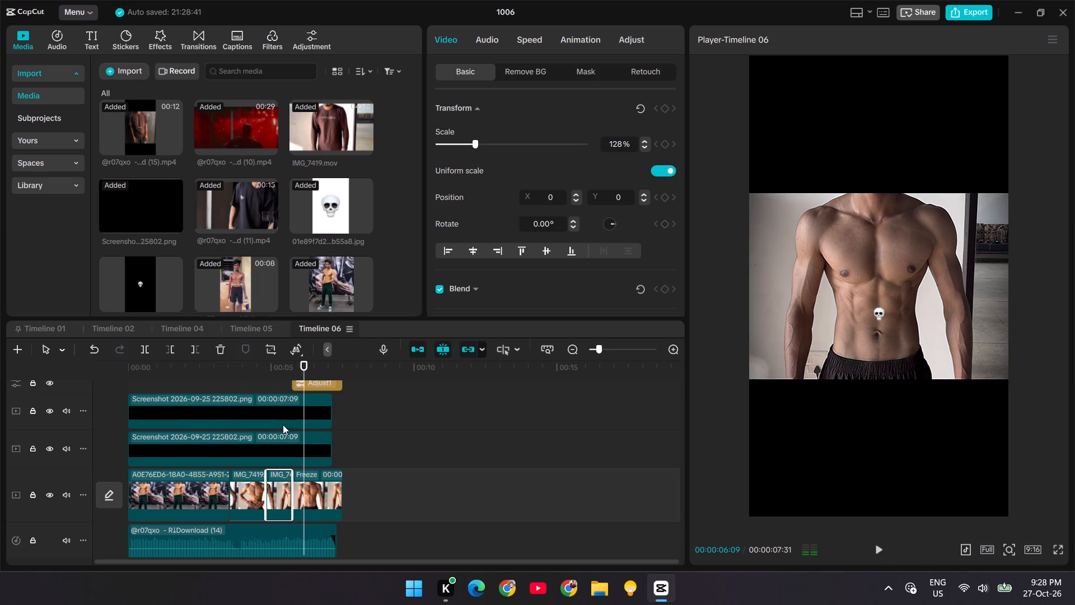
Fine-tune the end of the long Adjust1 layer to meet the shifted start of the freeze frame.
{"action": "scroll", "coordinate": [283, 468], "scroll_direction": "down", "scroll_amount": 1}
{"action": "scroll", "coordinate": [283, 467], "scroll_direction": "up", "scroll_amount": 1}
{"action": "scroll", "coordinate": [283, 467], "scroll_direction": "down", "scroll_amount": 1}
{"action": "scroll", "coordinate": [283, 467], "scroll_direction": "up", "scroll_amount": 5}
{"action": "left_click", "coordinate": [278, 430]}
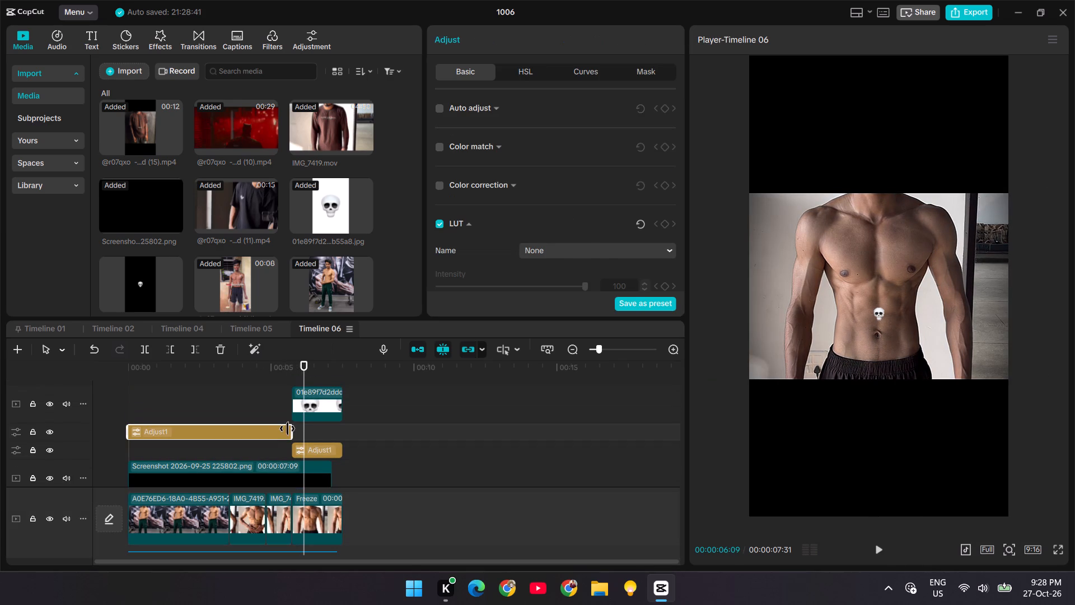
{"action": "left_click_drag", "start_coordinate": [289, 430], "coordinate": [289, 438]}
{"action": "scroll", "coordinate": [293, 417], "scroll_direction": "up", "scroll_amount": 1}
{"action": "scroll", "coordinate": [293, 417], "scroll_direction": "down", "scroll_amount": 3}
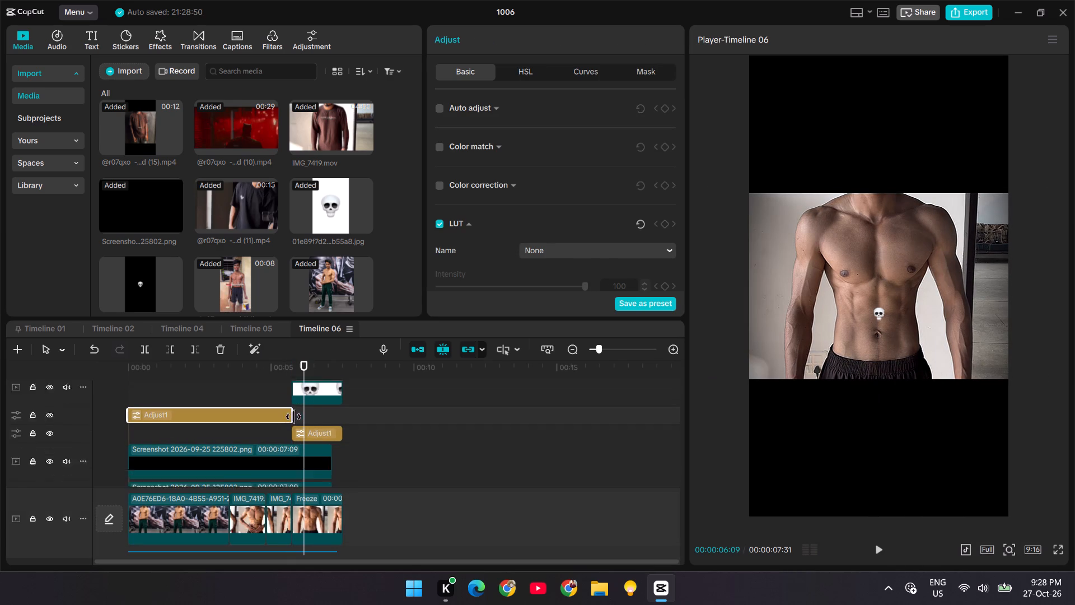
{"action": "scroll", "coordinate": [293, 417], "scroll_direction": "down", "scroll_amount": 3}
Play the whole edit and replay the IMG_7419.mov shots into the skull freeze to check their timing.
{"action": "left_click_drag", "start_coordinate": [298, 365], "coordinate": [262, 379]}
{"action": "key", "text": "space"}
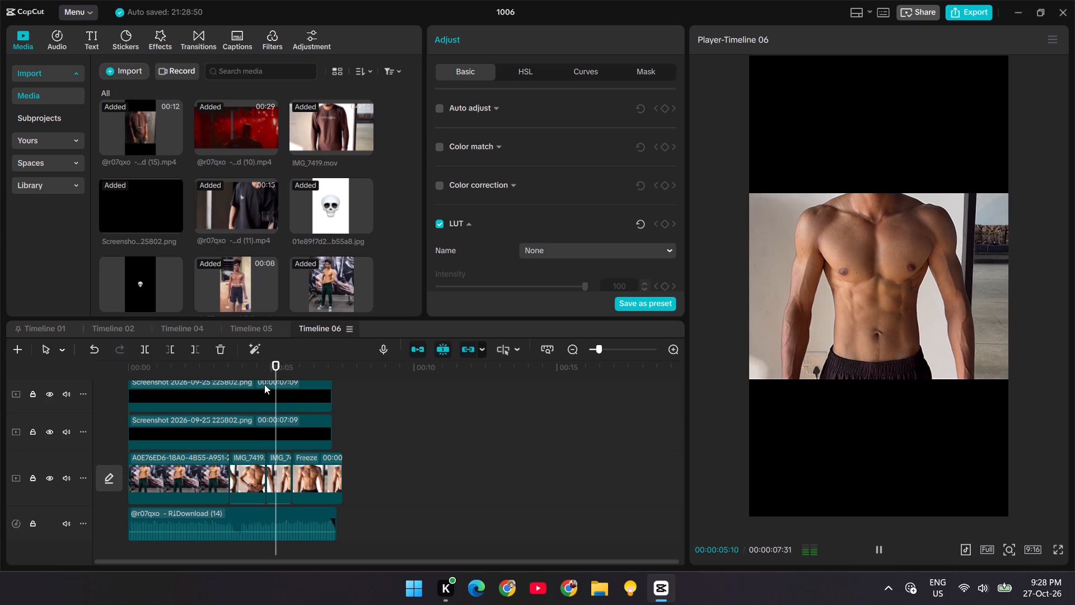
{"action": "key", "text": "space"}
{"action": "left_click_drag", "start_coordinate": [301, 366], "coordinate": [27, 417]}
{"action": "key", "text": "space"}
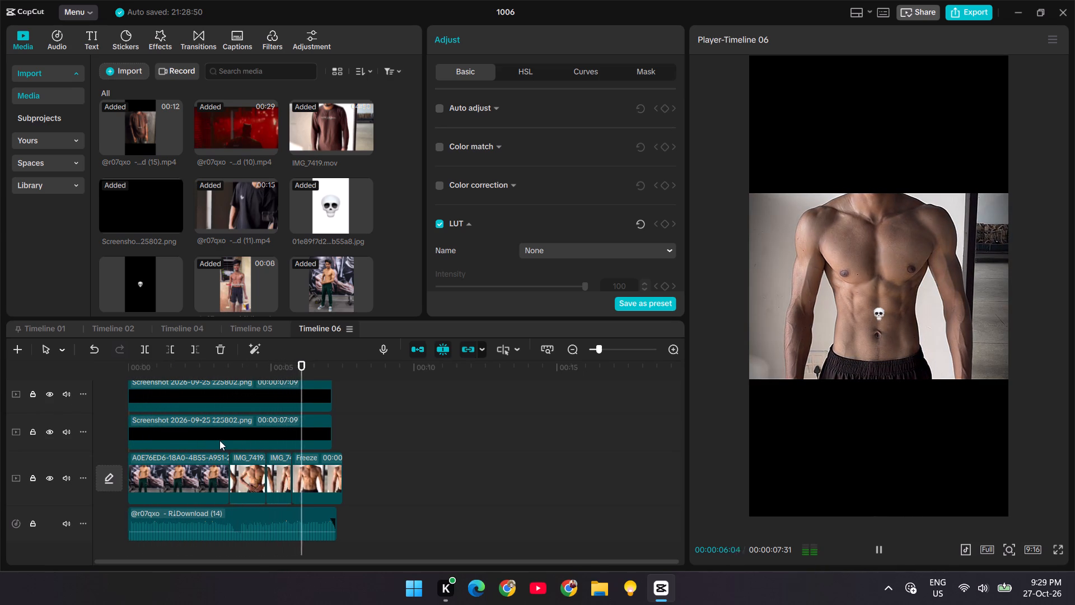
{"action": "key", "text": "space"}
{"action": "left_click_drag", "start_coordinate": [317, 366], "coordinate": [236, 384]}
{"action": "key", "text": "space"}
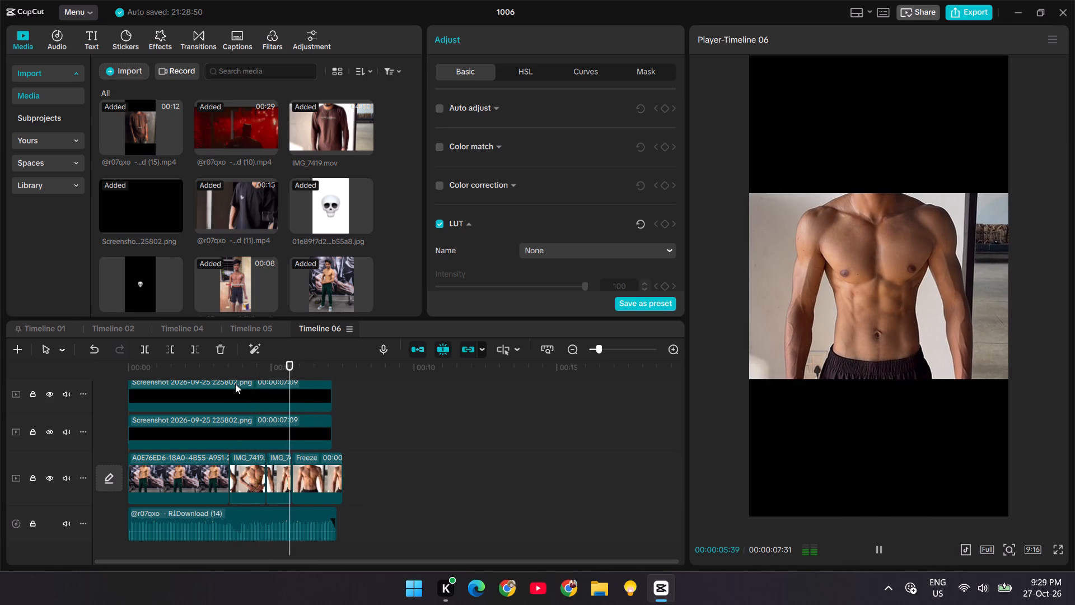
{"action": "key", "text": "space"}
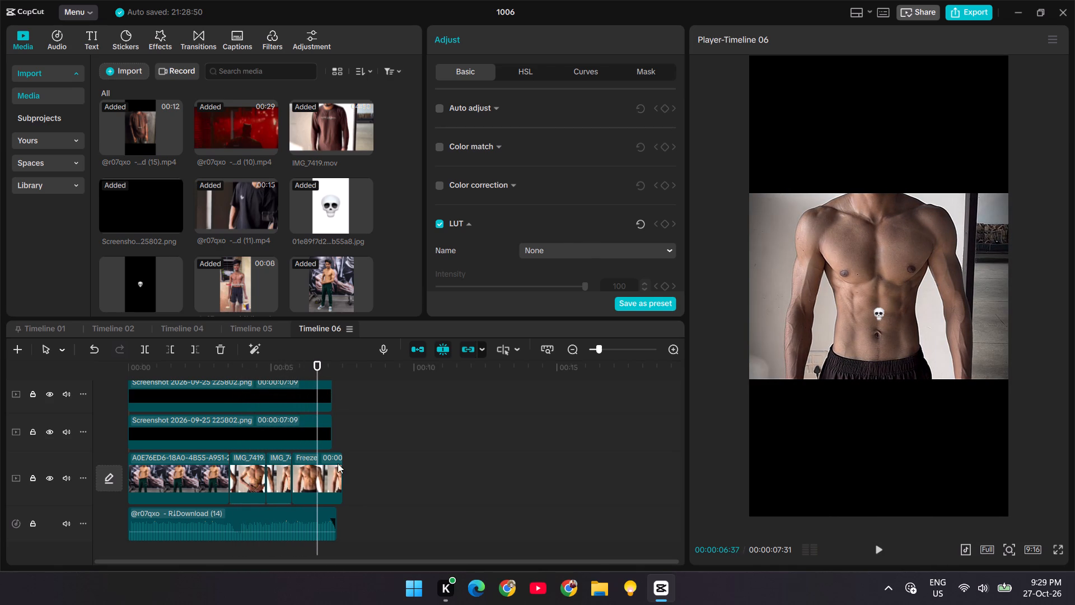
Trim the ends of the freeze-frame clip and the skull overlay to the end of the black bar clips.
{"action": "left_click", "coordinate": [336, 467]}
{"action": "left_click_drag", "start_coordinate": [344, 464], "coordinate": [331, 467]}
{"action": "scroll", "coordinate": [331, 455], "scroll_direction": "up", "scroll_amount": 5}
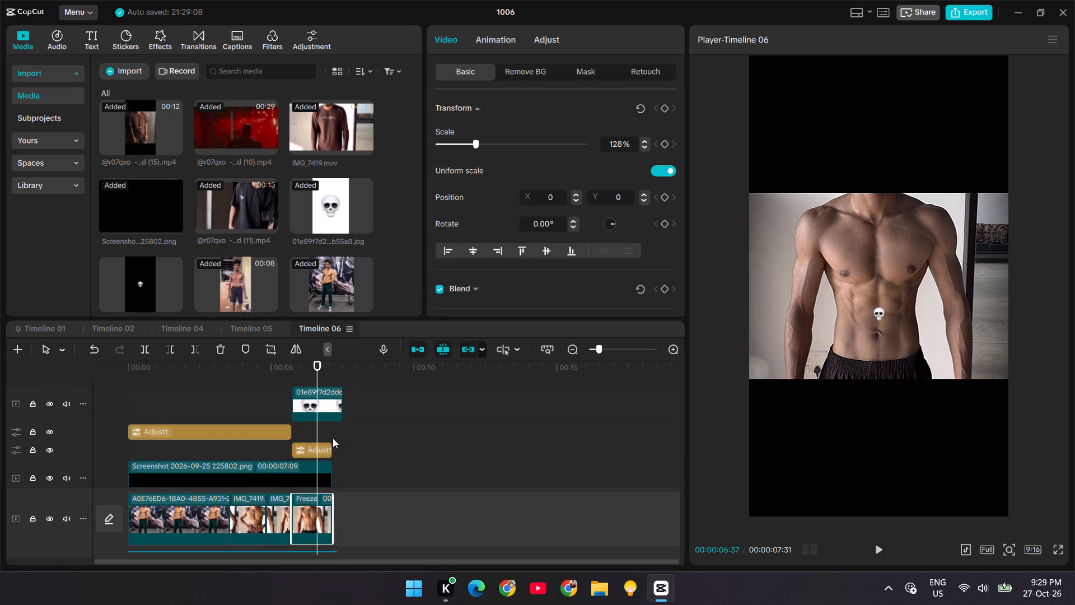
{"action": "left_click", "coordinate": [333, 413]}
{"action": "left_click_drag", "start_coordinate": [343, 398], "coordinate": [325, 409]}
Extend the end of the music clip to 00:00:07:28 and lengthen the freeze-frame clip to match it.
{"action": "scroll", "coordinate": [335, 525], "scroll_direction": "down", "scroll_amount": 4}
{"action": "left_click", "coordinate": [320, 534]}
{"action": "left_click_drag", "start_coordinate": [336, 529], "coordinate": [348, 529]}
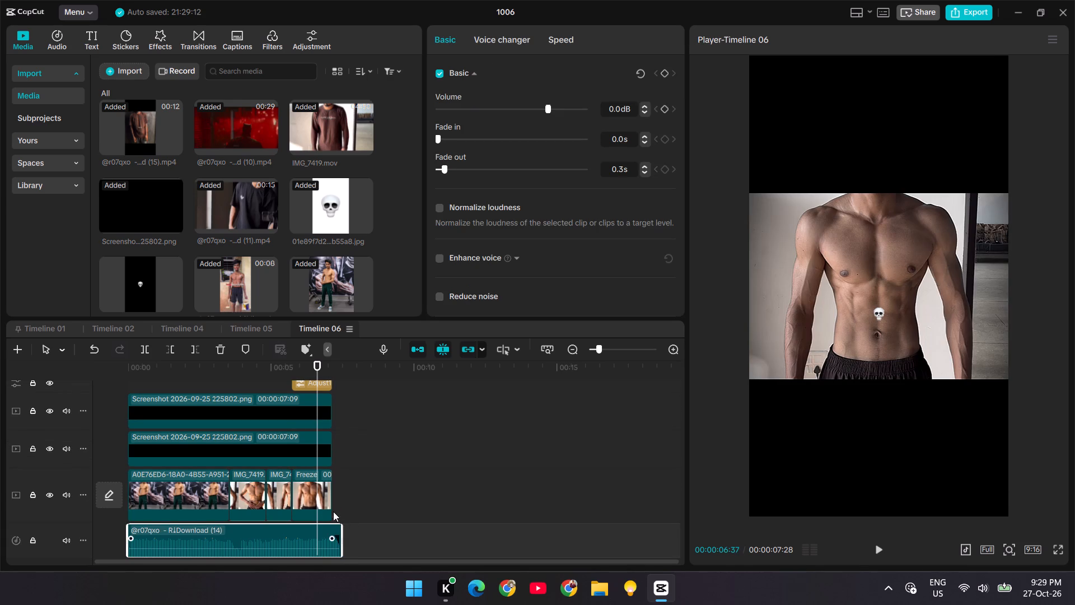
{"action": "left_click", "coordinate": [322, 499]}
{"action": "left_click_drag", "start_coordinate": [331, 492], "coordinate": [344, 494]}
Extend the black Screenshot clip that forms the frame's upper bar to 00:00:07:28.
{"action": "left_click", "coordinate": [326, 445]}
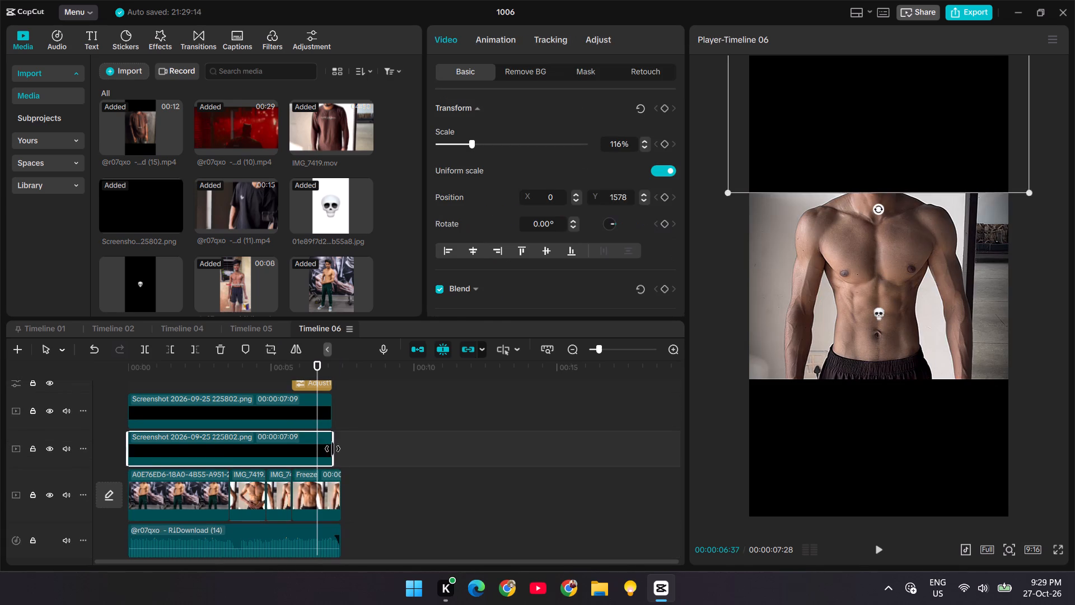
{"action": "left_click", "coordinate": [336, 449]}
{"action": "left_click", "coordinate": [321, 447]}
{"action": "left_click_drag", "start_coordinate": [332, 443], "coordinate": [343, 450]}
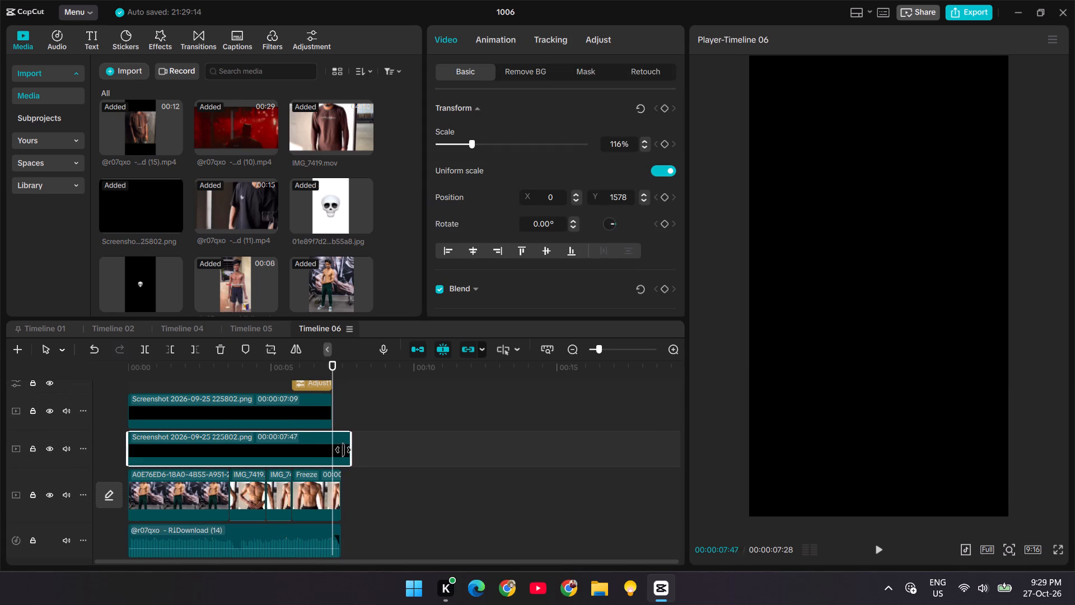
{"action": "left_click_drag", "start_coordinate": [343, 450], "coordinate": [339, 452]}
Extend the black Screenshot clip that forms the frame's lower bar to 00:00:07:28.
{"action": "scroll", "coordinate": [338, 451], "scroll_direction": "up", "scroll_amount": 5}
{"action": "scroll", "coordinate": [333, 470], "scroll_direction": "down", "scroll_amount": 3}
{"action": "left_click", "coordinate": [322, 442]}
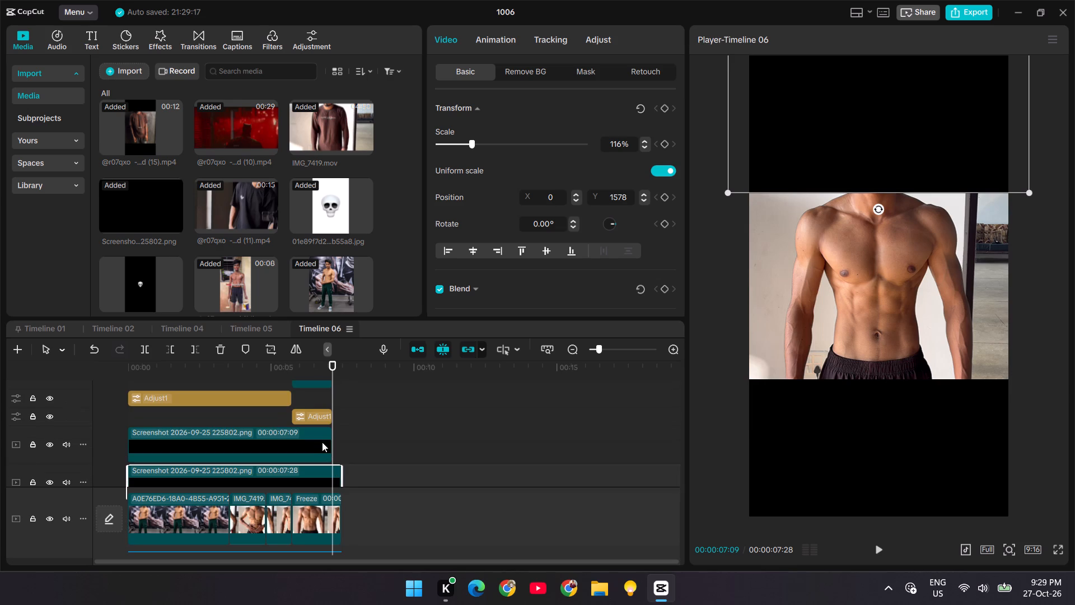
{"action": "left_click_drag", "start_coordinate": [335, 443], "coordinate": [343, 448]}
{"action": "scroll", "coordinate": [339, 452], "scroll_direction": "up", "scroll_amount": 3}
{"action": "scroll", "coordinate": [339, 453], "scroll_direction": "down", "scroll_amount": 4}
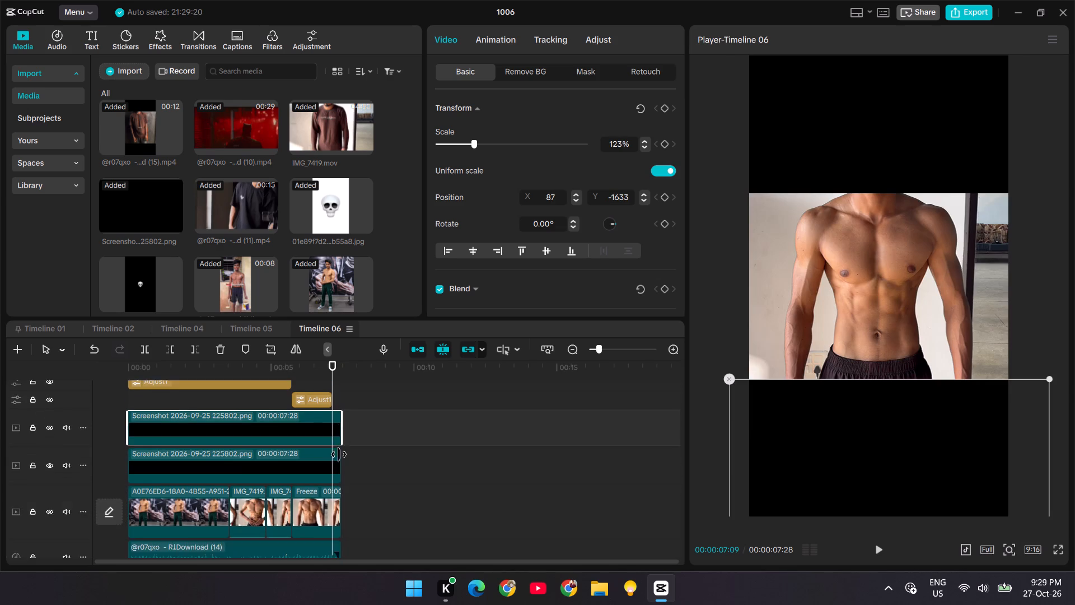
Trim the end of the music clip slightly and shorten the freeze-frame clip to match it.
{"action": "scroll", "coordinate": [339, 454], "scroll_direction": "down", "scroll_amount": 5}
{"action": "left_click", "coordinate": [324, 496]}
{"action": "left_click_drag", "start_coordinate": [342, 492], "coordinate": [339, 492]}
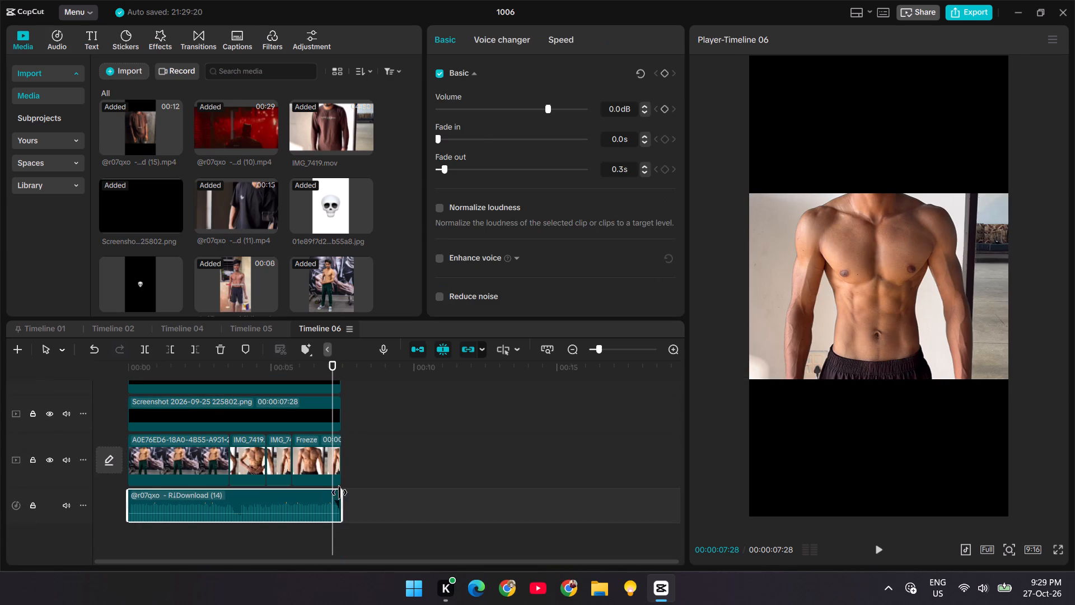
{"action": "left_click_drag", "start_coordinate": [339, 492], "coordinate": [336, 496]}
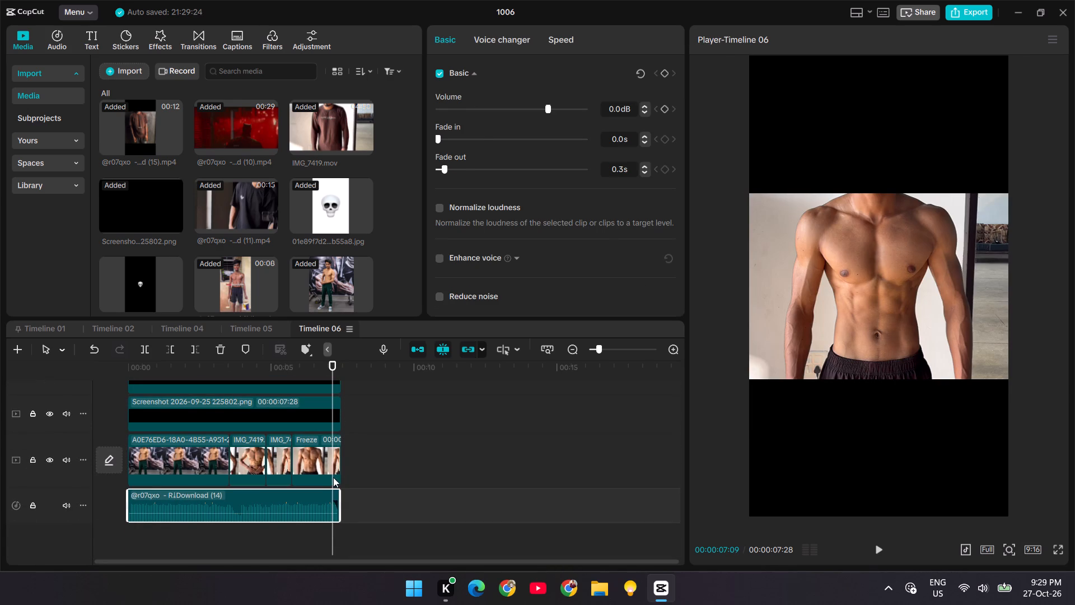
{"action": "left_click", "coordinate": [333, 477]}
{"action": "left_click_drag", "start_coordinate": [342, 466], "coordinate": [333, 470]}
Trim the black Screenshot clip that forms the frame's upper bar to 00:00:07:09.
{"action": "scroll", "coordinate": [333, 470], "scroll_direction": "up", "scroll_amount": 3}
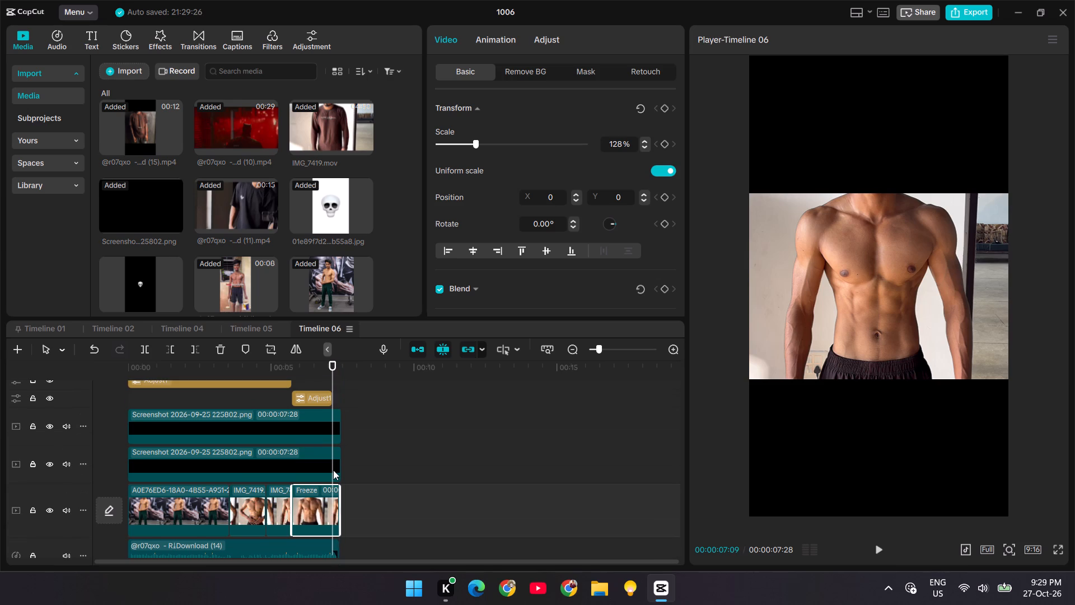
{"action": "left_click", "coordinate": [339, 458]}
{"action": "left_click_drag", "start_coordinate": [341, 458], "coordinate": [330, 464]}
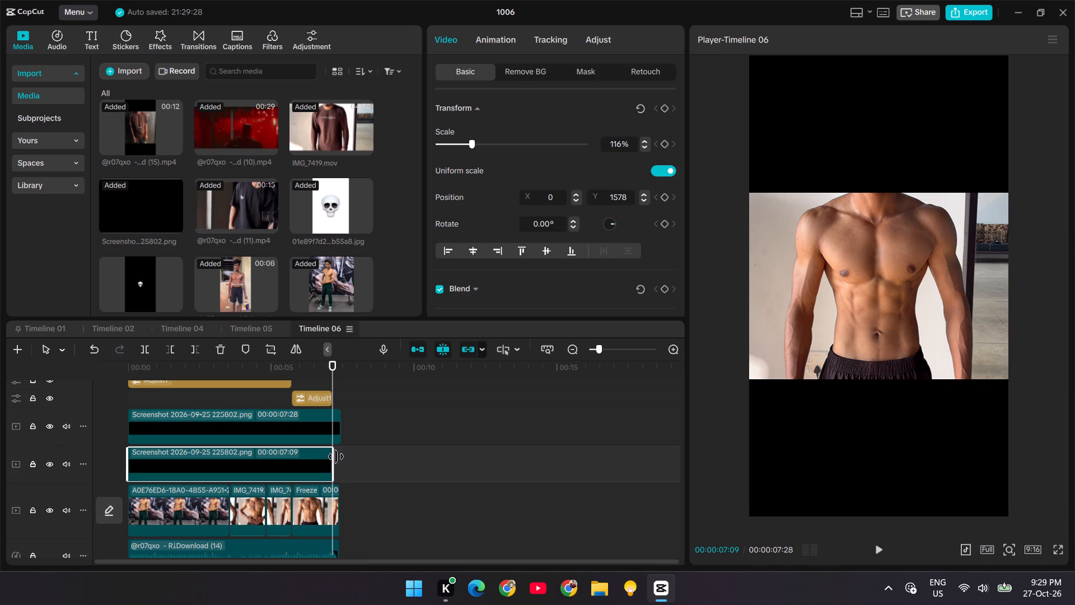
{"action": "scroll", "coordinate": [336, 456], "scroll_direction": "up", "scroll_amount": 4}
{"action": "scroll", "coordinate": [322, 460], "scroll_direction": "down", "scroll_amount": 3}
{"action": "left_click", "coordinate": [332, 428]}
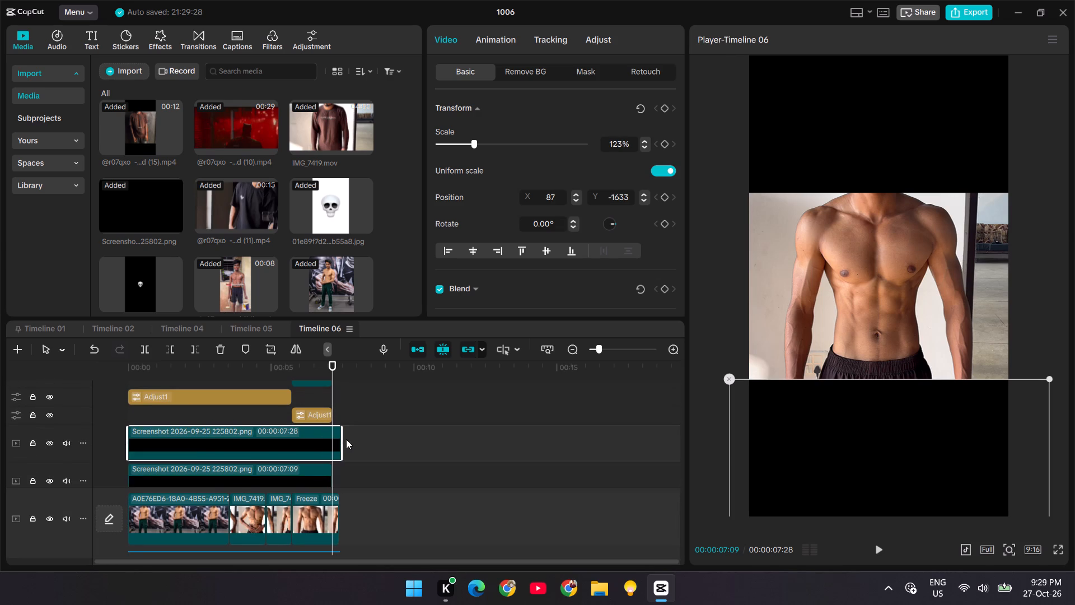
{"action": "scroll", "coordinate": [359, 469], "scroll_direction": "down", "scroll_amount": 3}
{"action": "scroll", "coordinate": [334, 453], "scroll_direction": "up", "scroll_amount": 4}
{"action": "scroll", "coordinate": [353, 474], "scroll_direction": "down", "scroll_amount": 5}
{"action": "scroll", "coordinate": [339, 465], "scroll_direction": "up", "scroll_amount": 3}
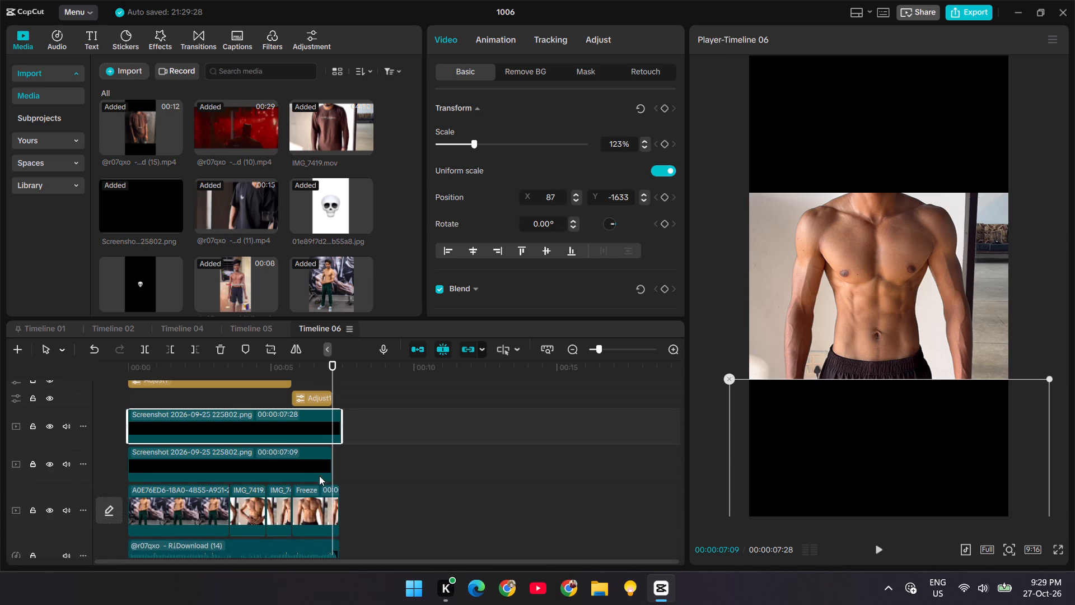
Set the end of the upper bar's black Screenshot clip to 00:00:07:24, level with the freeze-frame clip.
{"action": "left_click", "coordinate": [318, 467]}
{"action": "left_click_drag", "start_coordinate": [335, 463], "coordinate": [338, 469]}
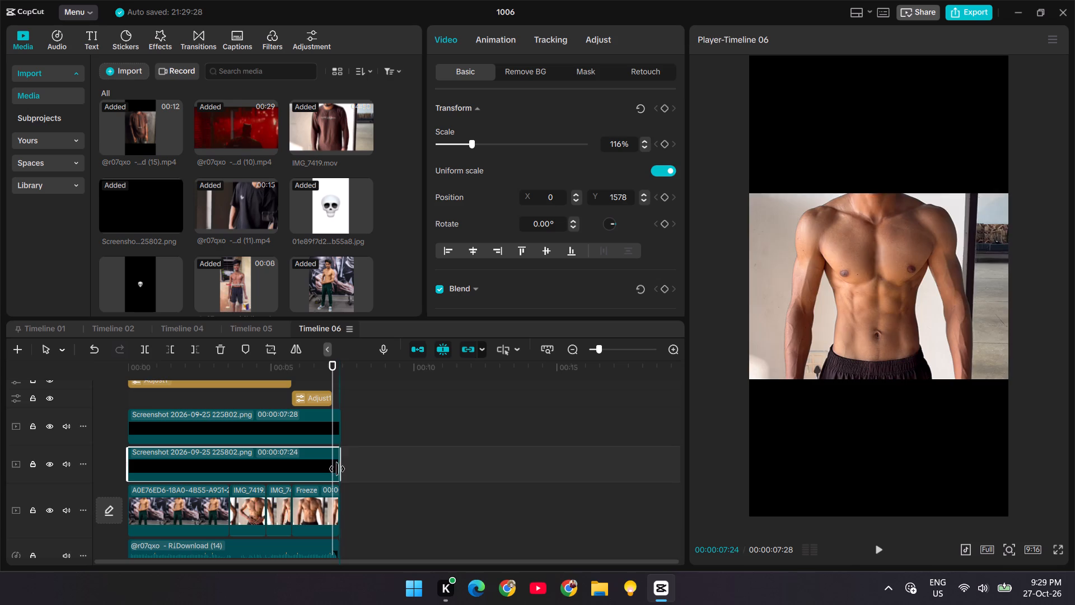
Extend the second adjustment layer and the skull overlay to the end of the freeze-frame clip.
{"action": "scroll", "coordinate": [336, 426], "scroll_direction": "up", "scroll_amount": 3}
{"action": "left_click", "coordinate": [323, 449]}
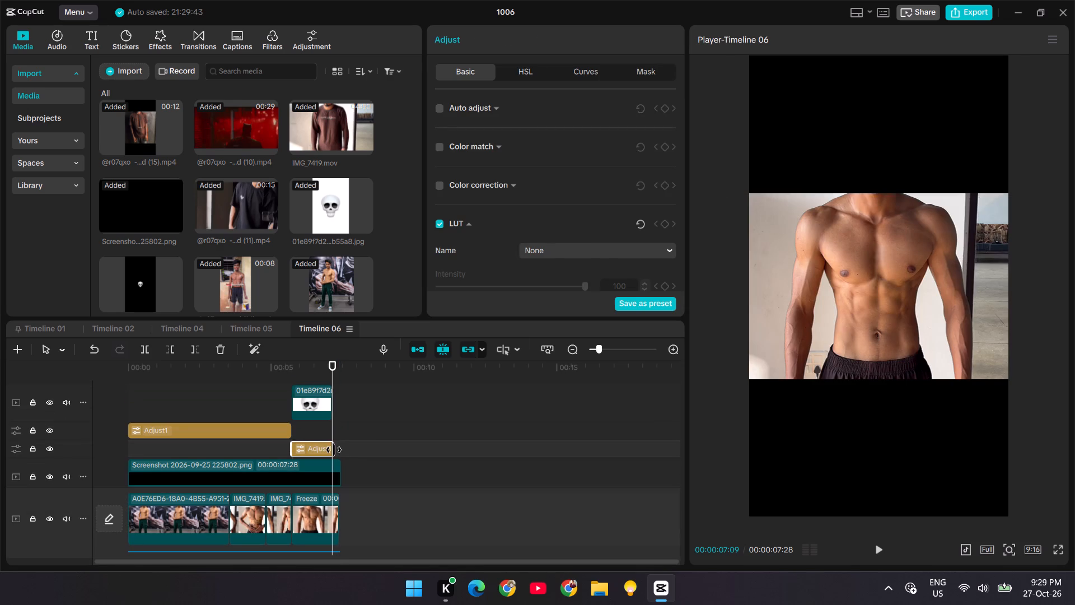
{"action": "left_click_drag", "start_coordinate": [334, 450], "coordinate": [339, 456]}
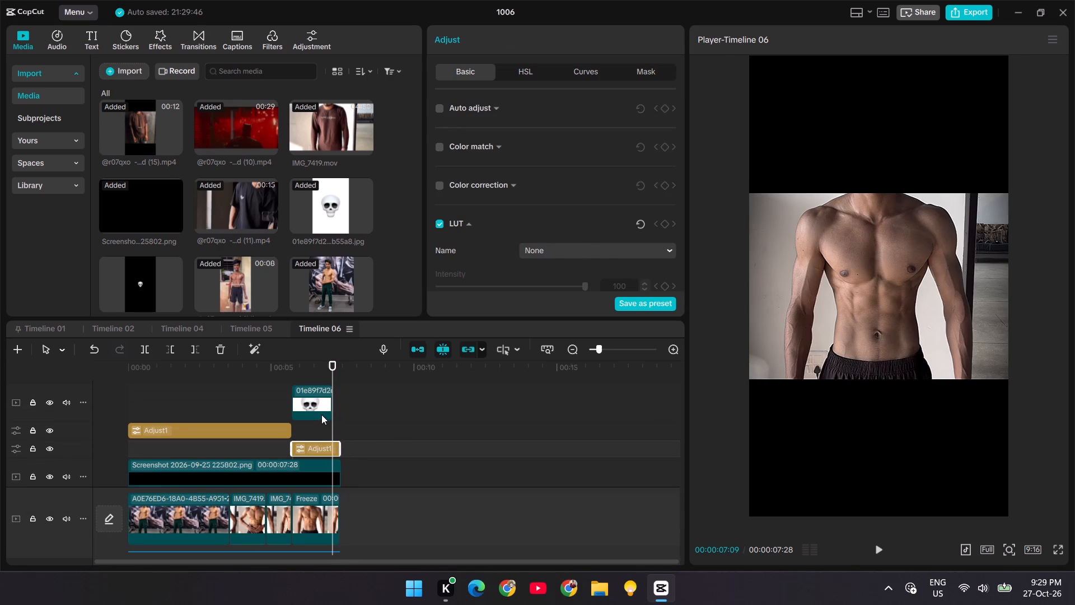
{"action": "left_click", "coordinate": [320, 405]}
{"action": "left_click_drag", "start_coordinate": [333, 399], "coordinate": [342, 402]}
{"action": "left_click_drag", "start_coordinate": [342, 403], "coordinate": [335, 408]}
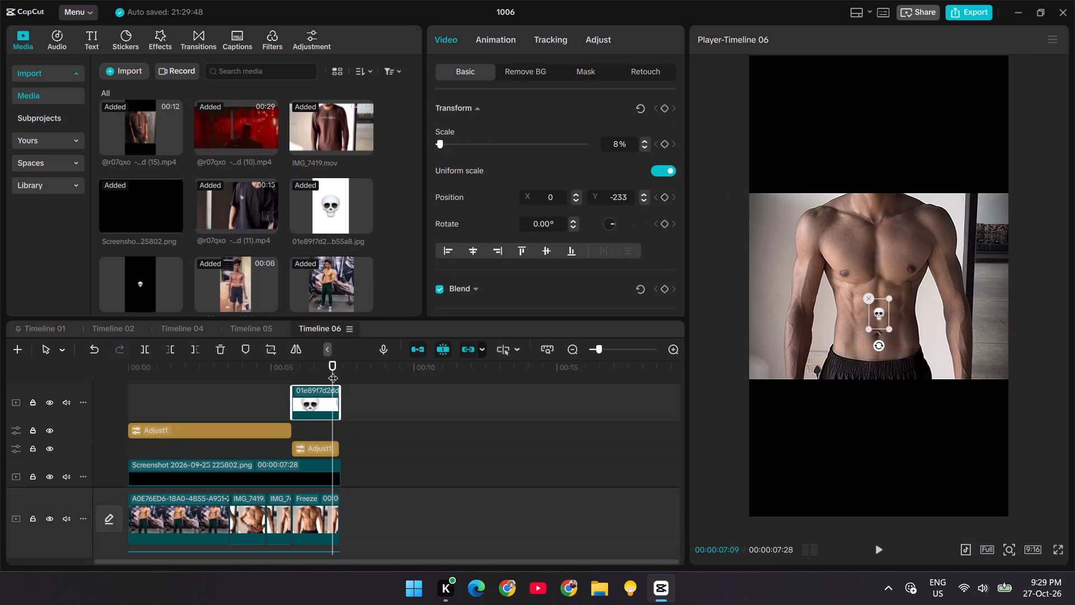
Play Timeline 06 from the beginning to check the opening shot.
{"action": "left_click_drag", "start_coordinate": [329, 365], "coordinate": [4, 367]}
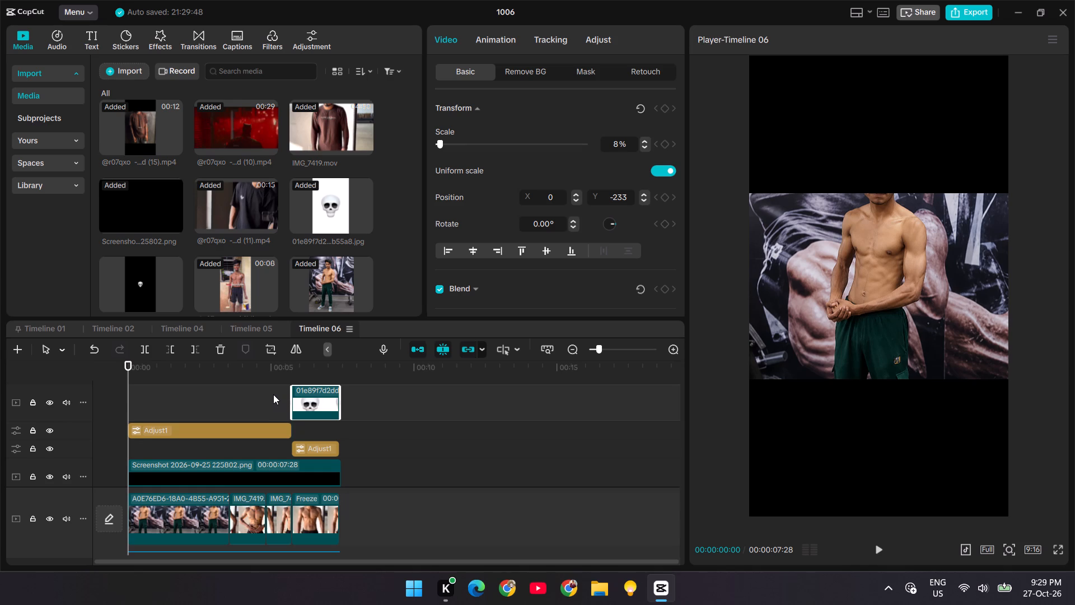
{"action": "key", "text": "space"}
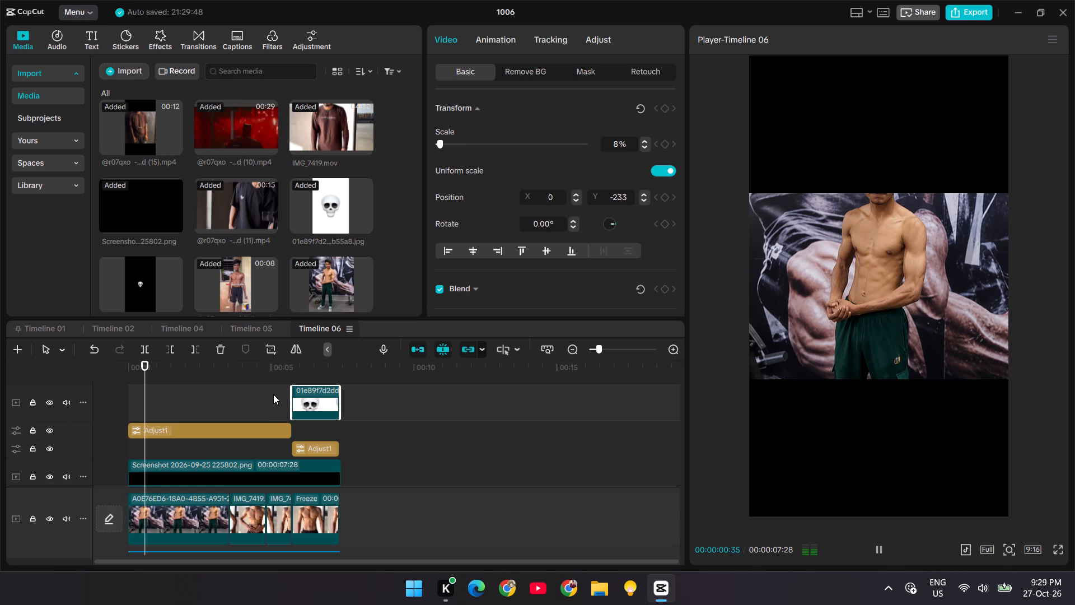
{"action": "key", "text": "space"}
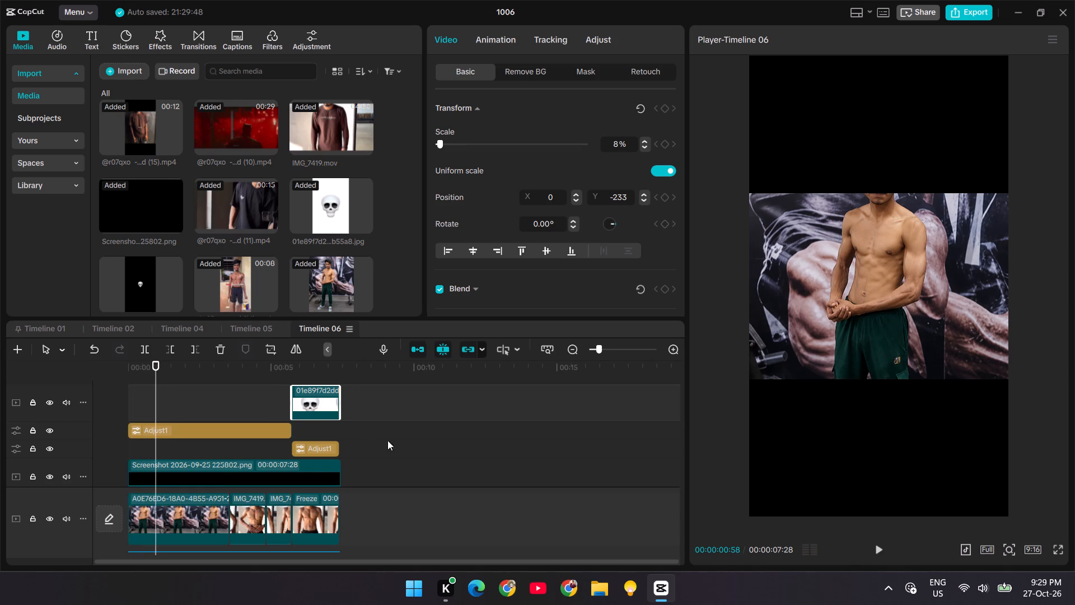
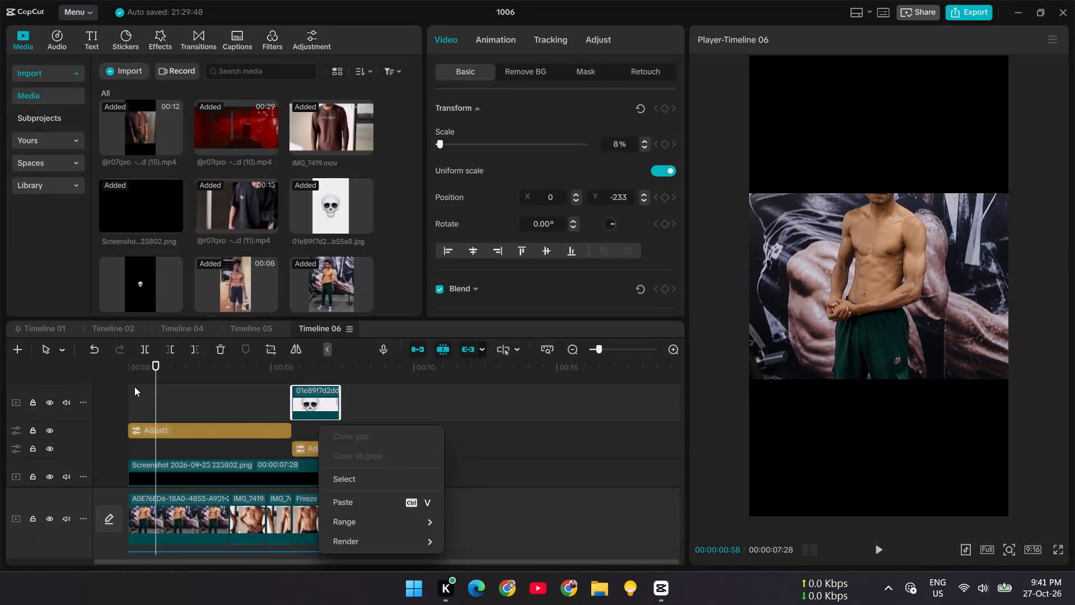
Play Timeline 06 from the beginning to check the cut into the skull freeze and the ending.
{"action": "left_click", "coordinate": [161, 367]}
{"action": "left_click_drag", "start_coordinate": [160, 367], "coordinate": [81, 376]}
{"action": "key", "text": "space"}
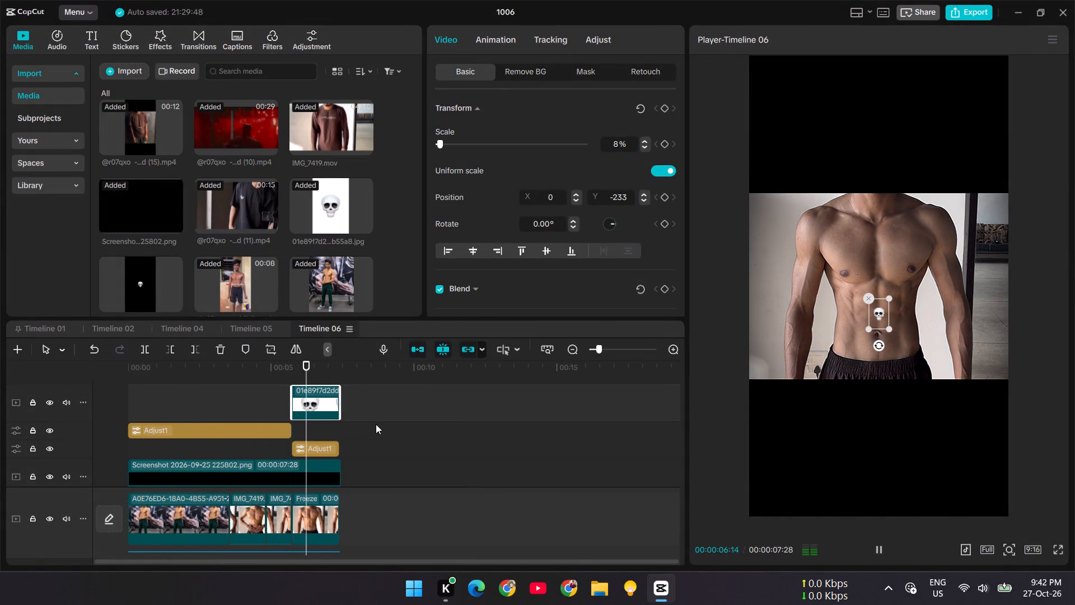
{"action": "left_click_drag", "start_coordinate": [331, 369], "coordinate": [85, 441]}
{"action": "key", "text": "space"}
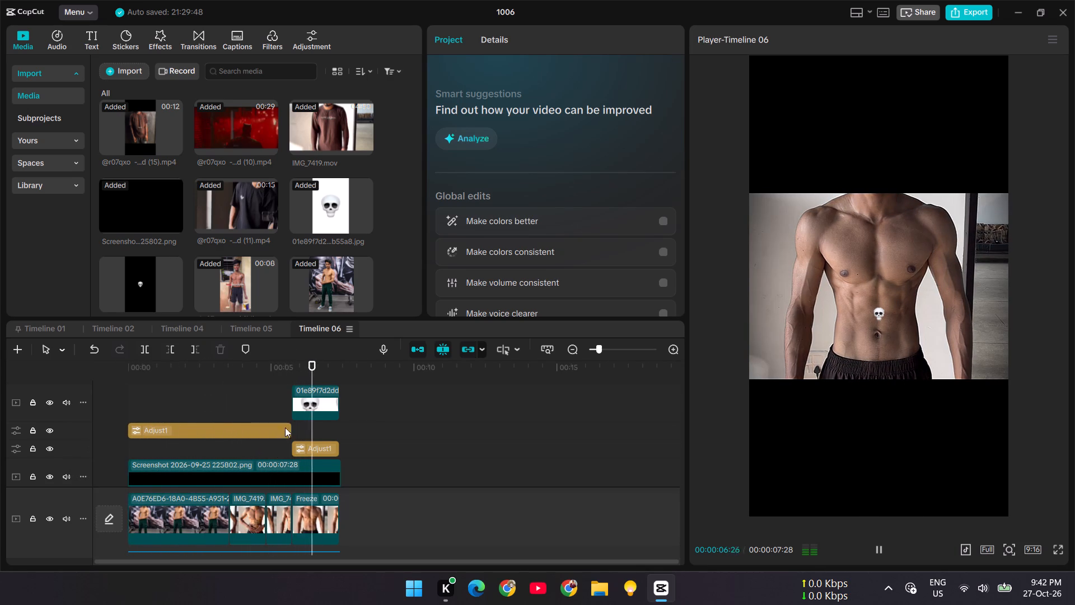
{"action": "key", "text": "space"}
{"action": "left_click_drag", "start_coordinate": [297, 381], "coordinate": [15, 432]}
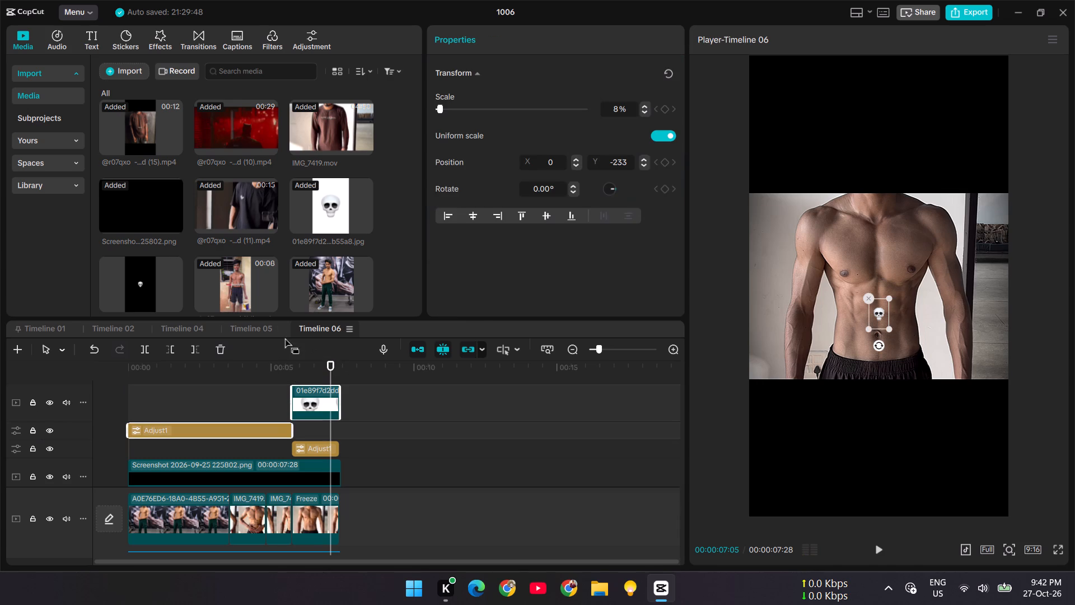
Switch to Timeline 05 and replay it from the beginning several times to check the timing of the cuts and the skull freeze.
{"action": "left_click", "coordinate": [255, 324]}
{"action": "left_click_drag", "start_coordinate": [415, 365], "coordinate": [38, 418]}
{"action": "key", "text": "space"}
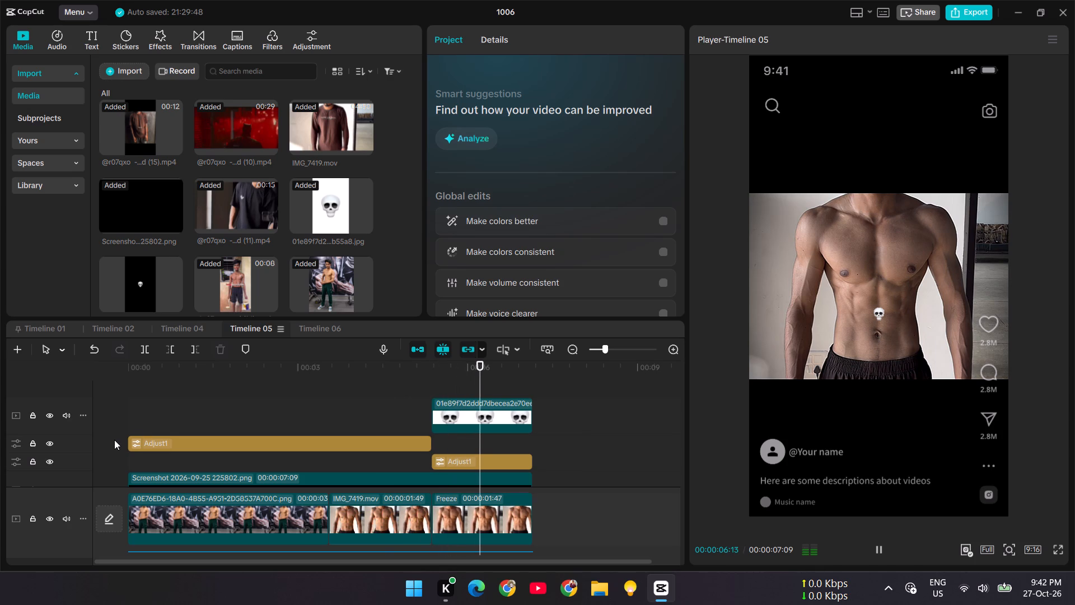
{"action": "key", "text": "space"}
{"action": "left_click_drag", "start_coordinate": [479, 368], "coordinate": [0, 412]}
{"action": "key", "text": "space"}
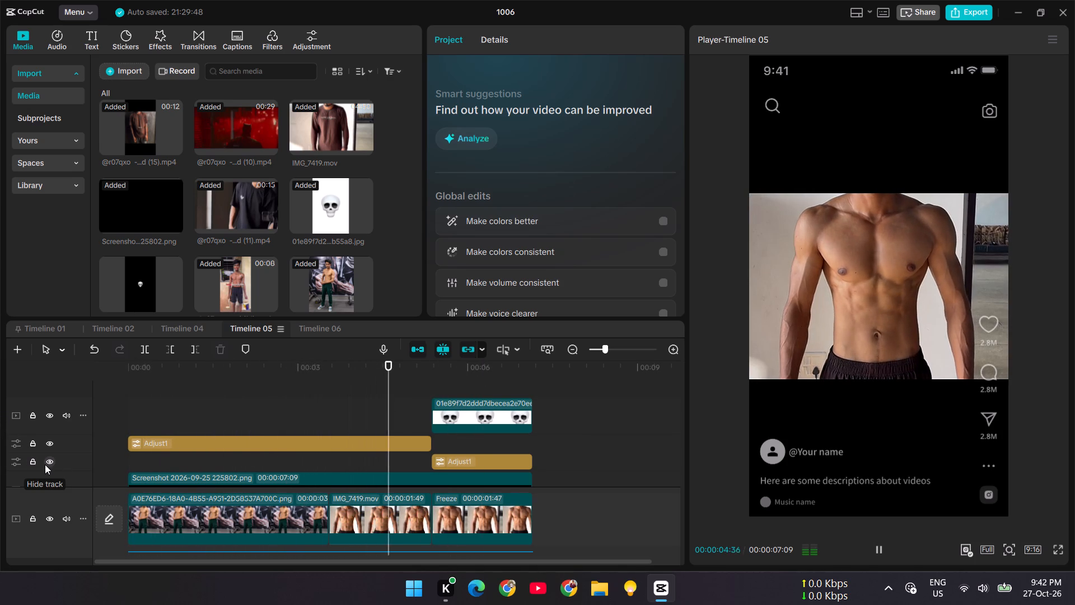
{"action": "key", "text": "space"}
{"action": "left_click_drag", "start_coordinate": [446, 366], "coordinate": [420, 371]}
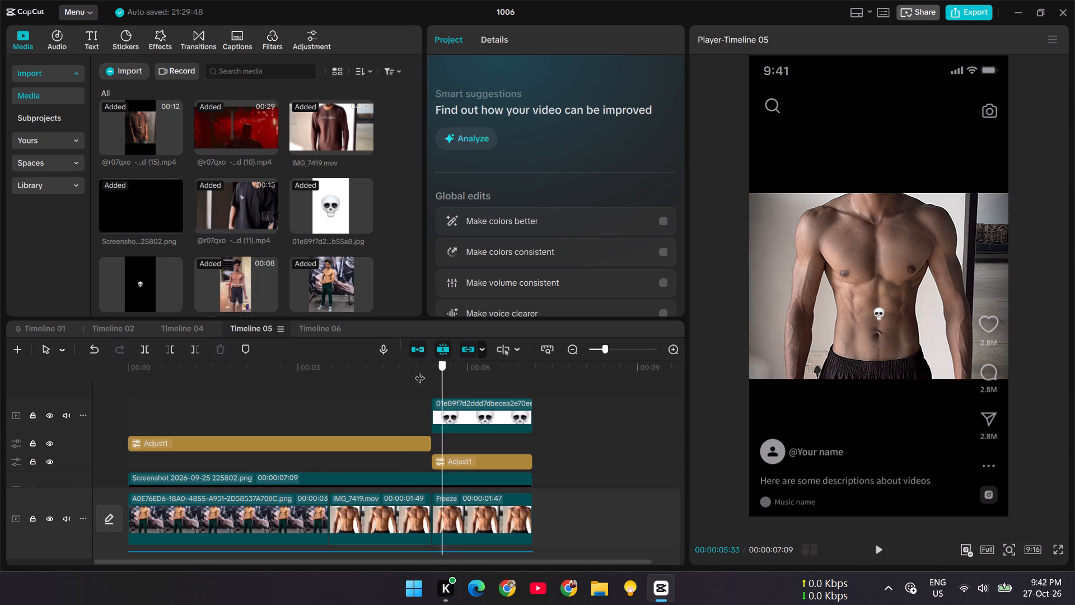
{"action": "left_click_drag", "start_coordinate": [420, 371], "coordinate": [0, 440]}
{"action": "key", "text": "space"}
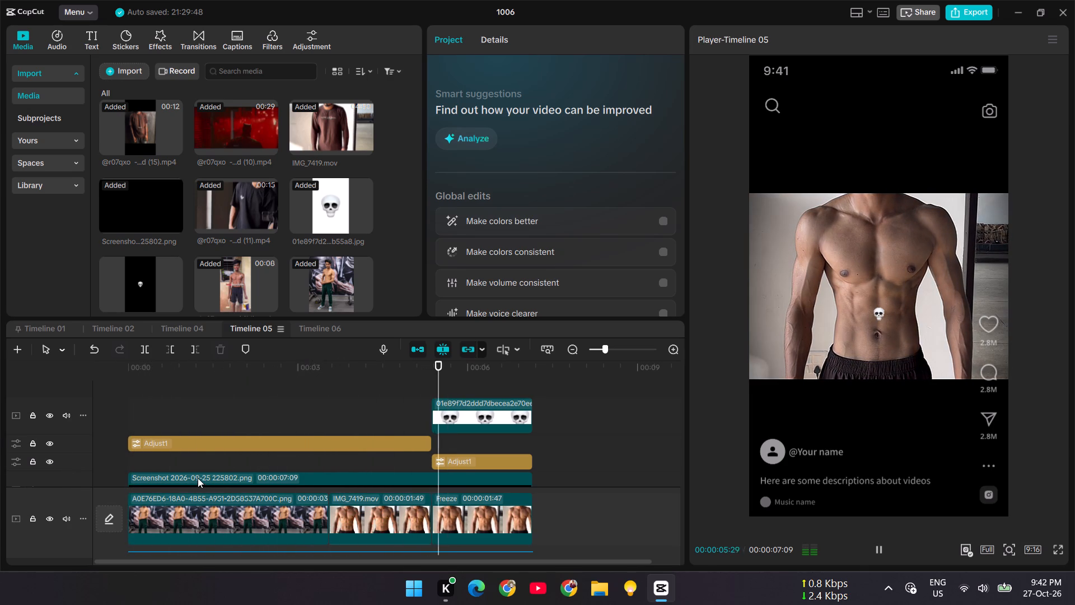
{"action": "key", "text": "space"}
{"action": "left_click_drag", "start_coordinate": [424, 366], "coordinate": [3, 390]}
{"action": "key", "text": "space"}
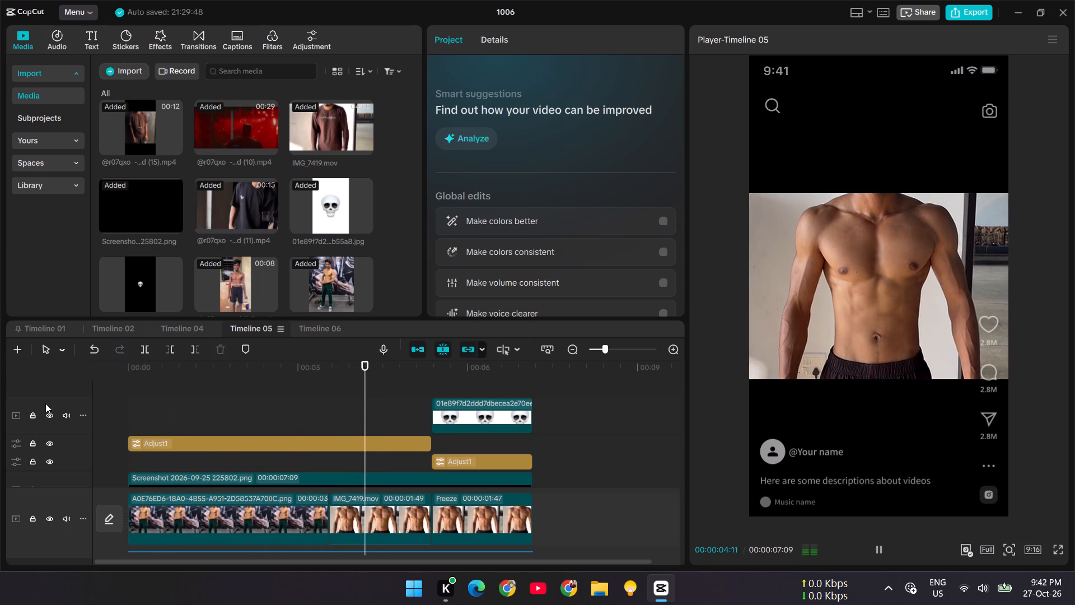
{"action": "key", "text": "space"}
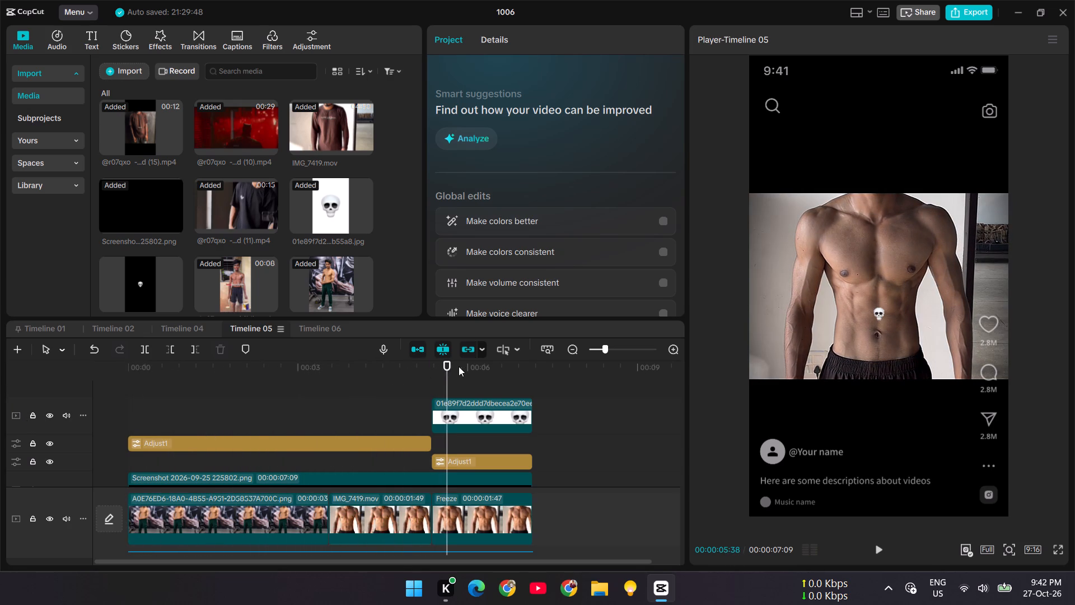
{"action": "left_click_drag", "start_coordinate": [450, 366], "coordinate": [0, 451]}
{"action": "key", "text": "space"}
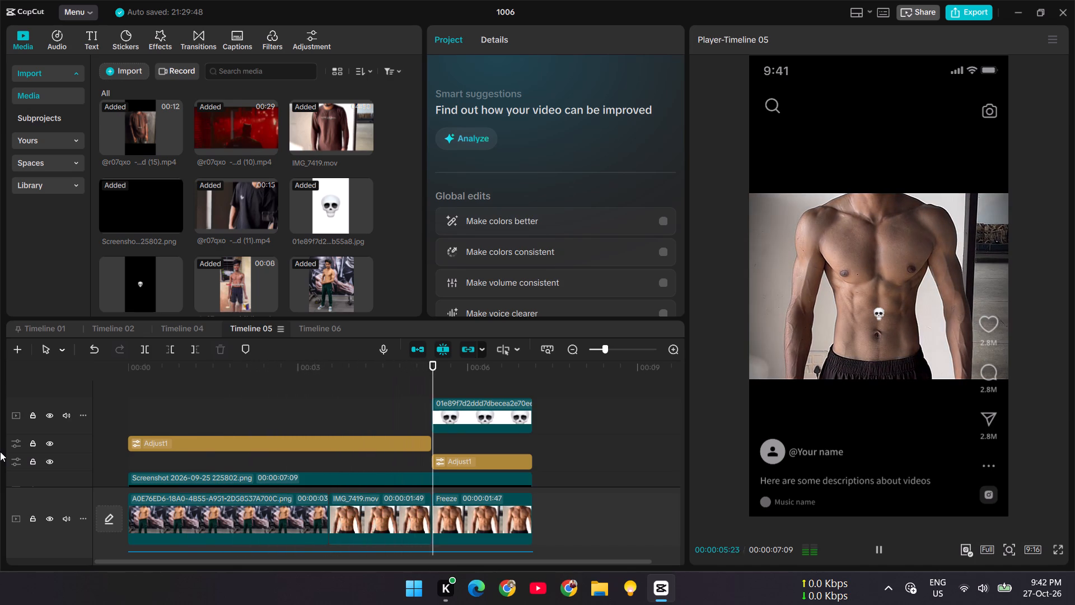
{"action": "key", "text": "space"}
{"action": "left_click_drag", "start_coordinate": [440, 371], "coordinate": [0, 384]}
{"action": "key", "text": "space"}
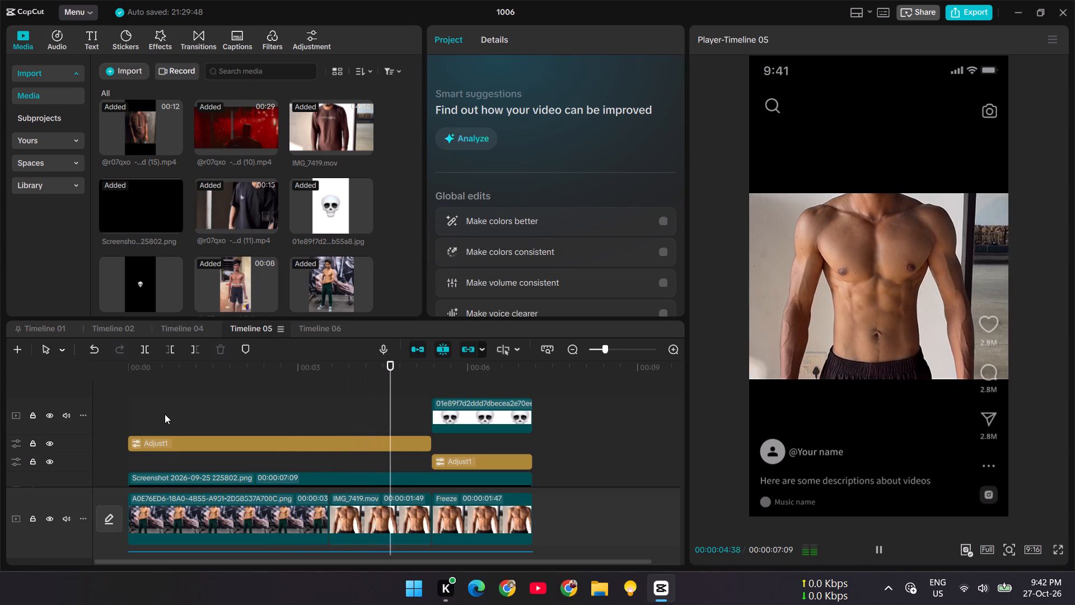
{"action": "key", "text": "space"}
{"action": "left_click_drag", "start_coordinate": [450, 368], "coordinate": [0, 430]}
{"action": "key", "text": "space"}
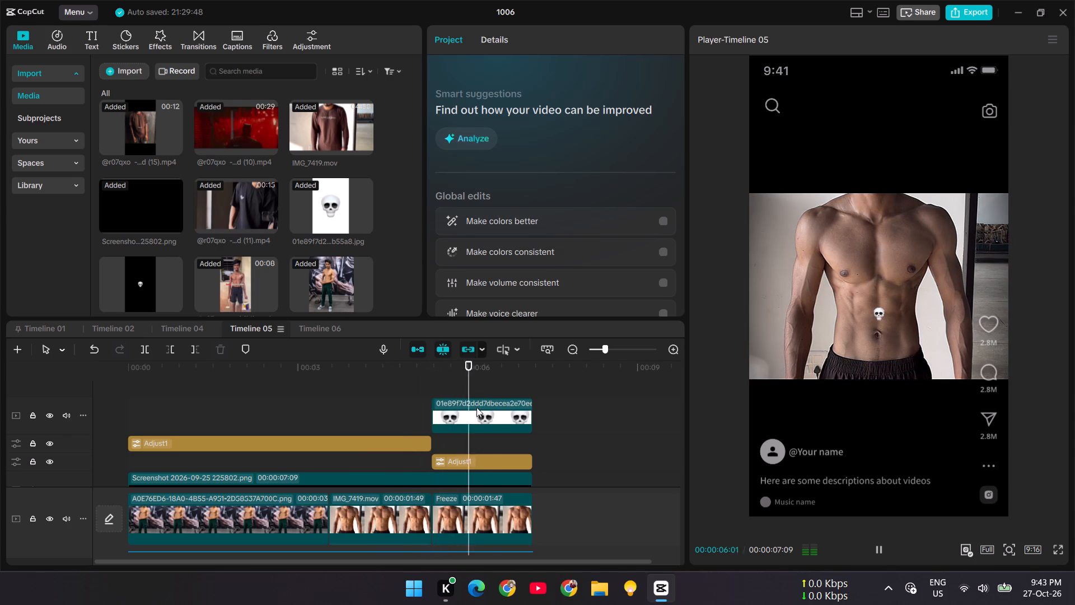
{"action": "left_click_drag", "start_coordinate": [483, 383], "coordinate": [49, 456]}
{"action": "key", "text": "space"}
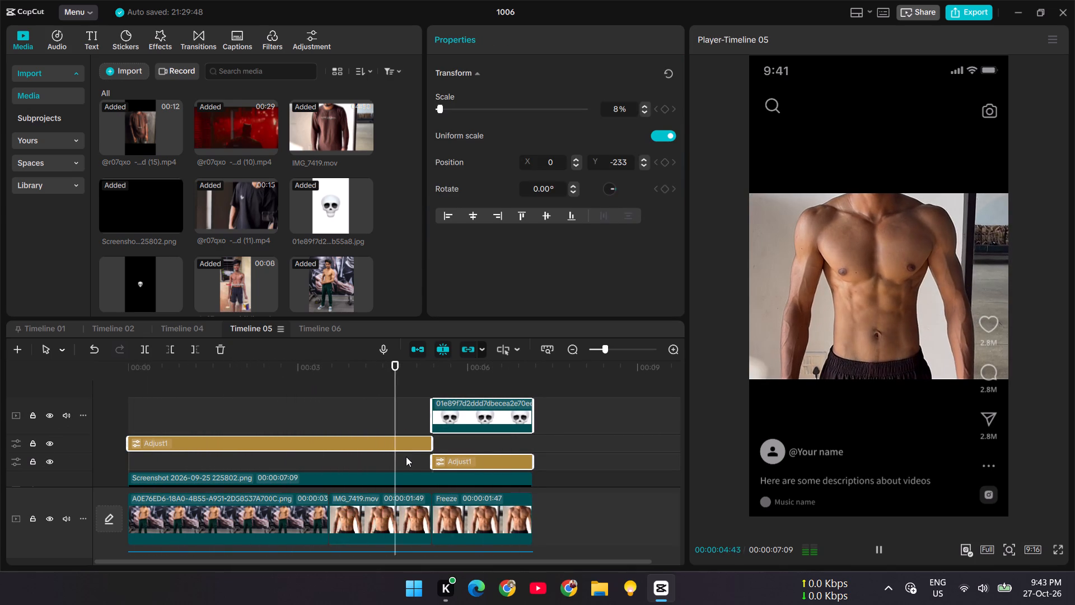
{"action": "left_click", "coordinate": [580, 498]}
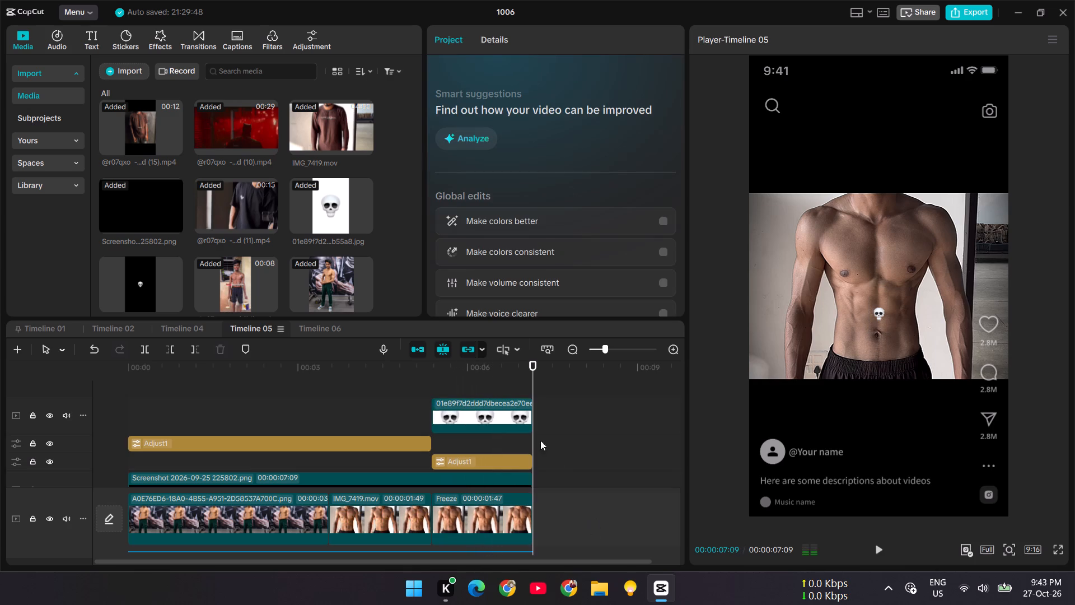
{"action": "left_click_drag", "start_coordinate": [522, 369], "coordinate": [0, 385]}
{"action": "key", "text": "space"}
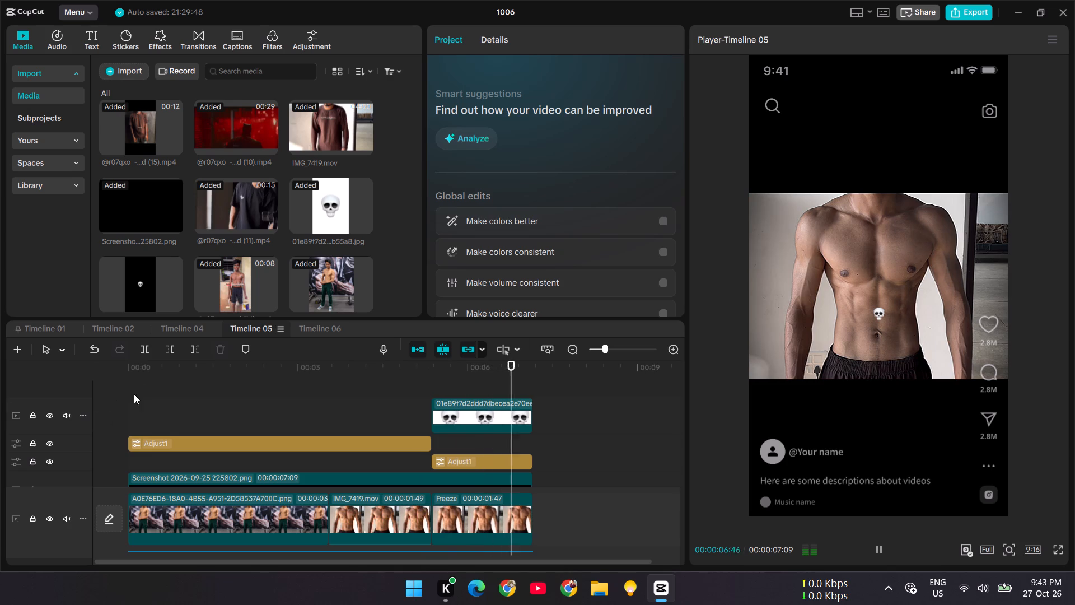
{"action": "key", "text": "space"}
{"action": "key", "text": "space"}
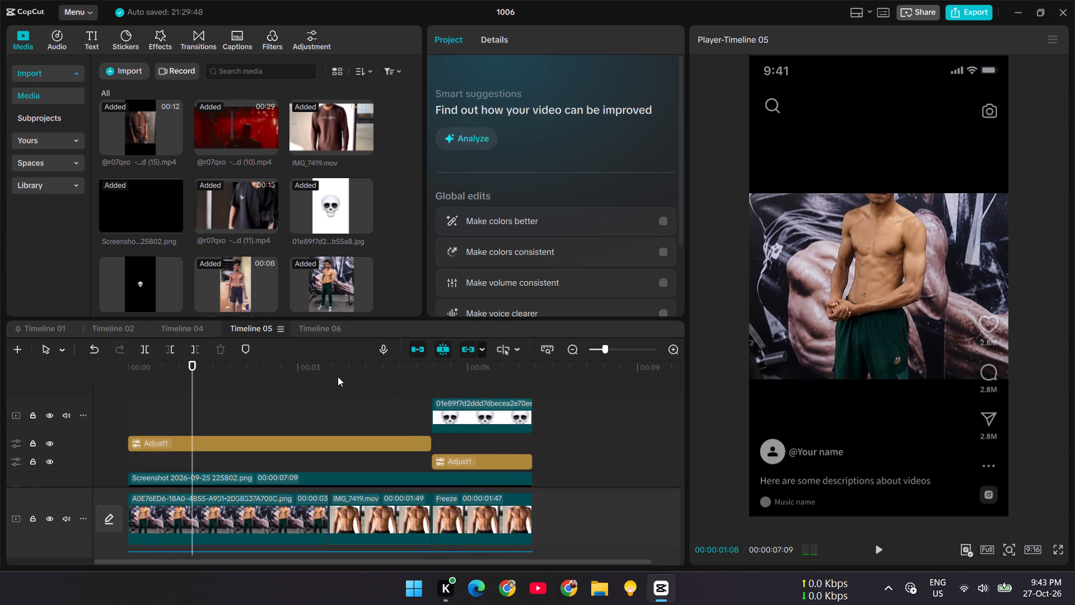
Add a default text clip to Timeline 05, spanning from the timeline's start to the beginning of the freeze-frame clip.
{"action": "left_click", "coordinate": [95, 42]}
{"action": "left_click", "coordinate": [149, 110]}
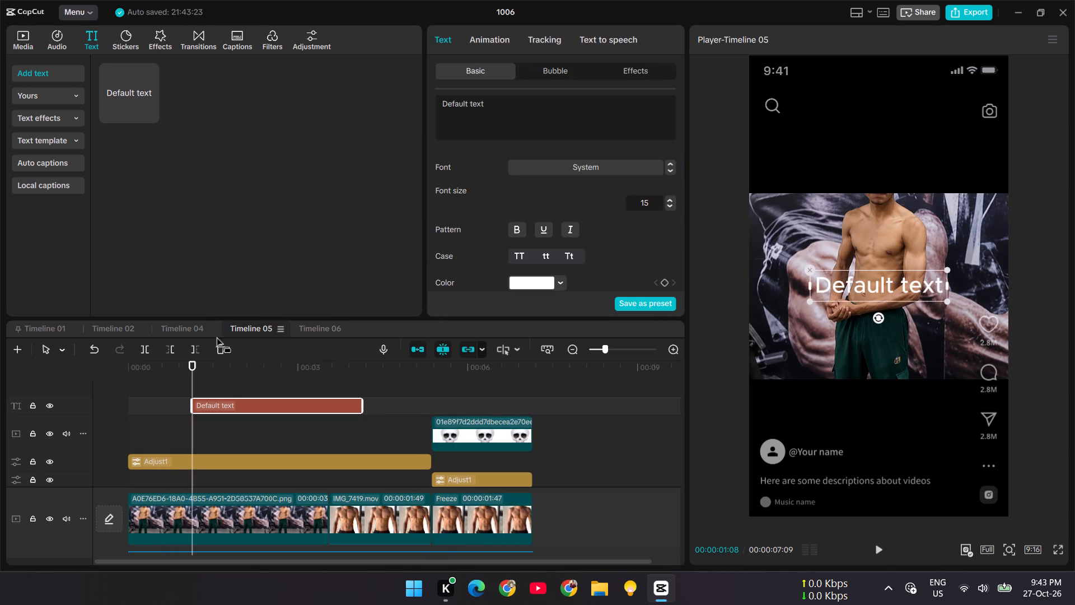
{"action": "left_click_drag", "start_coordinate": [191, 408], "coordinate": [92, 421]}
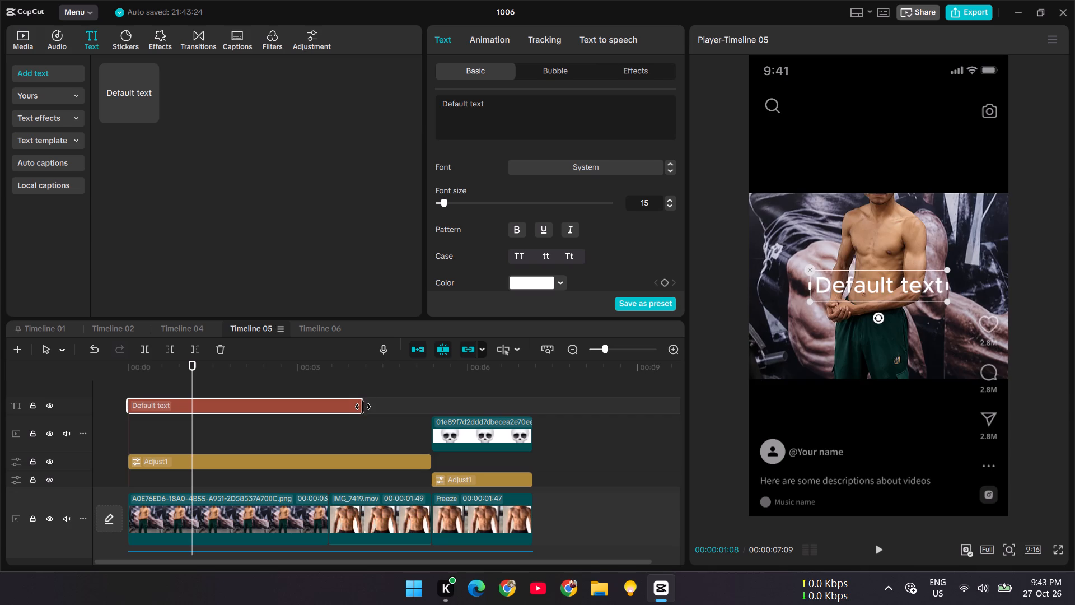
{"action": "left_click_drag", "start_coordinate": [363, 407], "coordinate": [427, 408]}
Replace the default text with "same genetic btw".
{"action": "left_click_drag", "start_coordinate": [492, 102], "coordinate": [362, 110]}
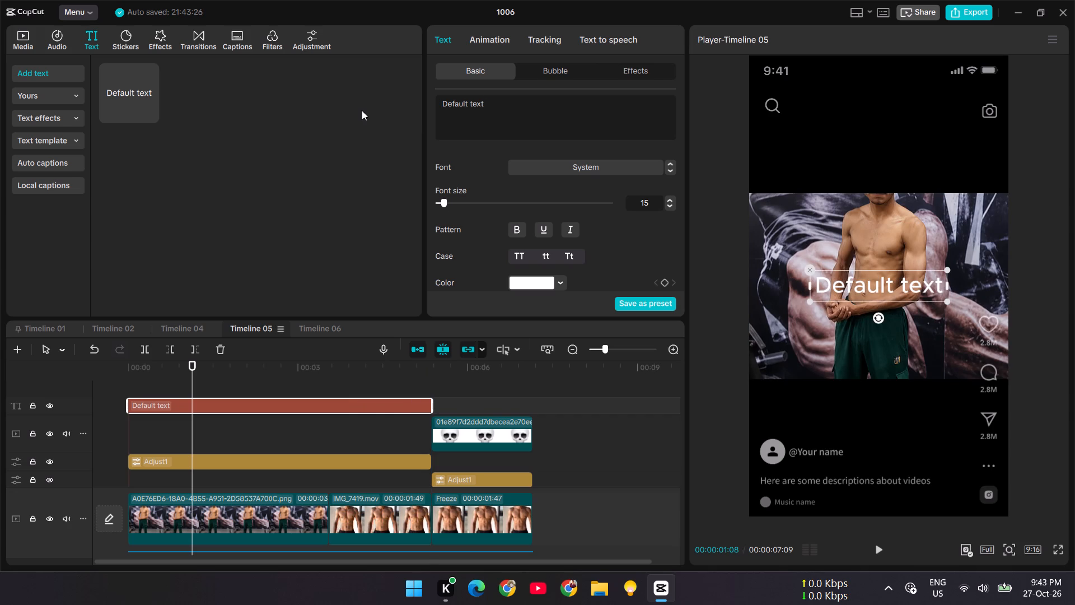
{"action": "type", "text": "sa e"}
{"action": "key", "text": "BackSpace"}
{"action": "key", "text": "BackSpace"}
{"action": "key", "text": "BackSpace"}
{"action": "key", "text": "BackSpace"}
{"action": "key", "text": "BackSpace"}
{"action": "key", "text": "BackSpace"}
{"action": "key", "text": "BackSpace"}
{"action": "key", "text": "BackSpace"}
{"action": "key", "text": "BackSpace"}
{"action": "key", "text": "BackSpace"}
{"action": "key", "text": "BackSpace"}
{"action": "key", "text": "BackSpace"}
{"action": "key", "text": "BackSpace"}
{"action": "key", "text": "BackSpace"}
{"action": "key", "text": "BackSpace"}
{"action": "key", "text": "BackSpace"}
{"action": "key", "text": "BackSpace"}
{"action": "key", "text": "BackSpace"}
{"action": "key", "text": "BackSpace"}
{"action": "key", "text": "BackSpace"}
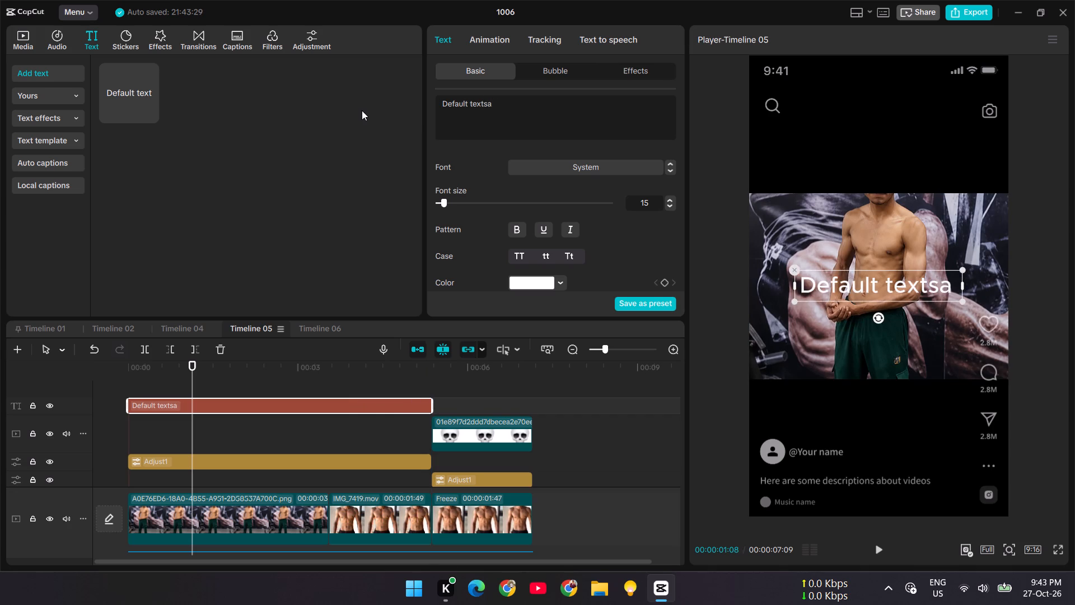
{"action": "type", "text": "same"}
{"action": "key", "text": "space"}
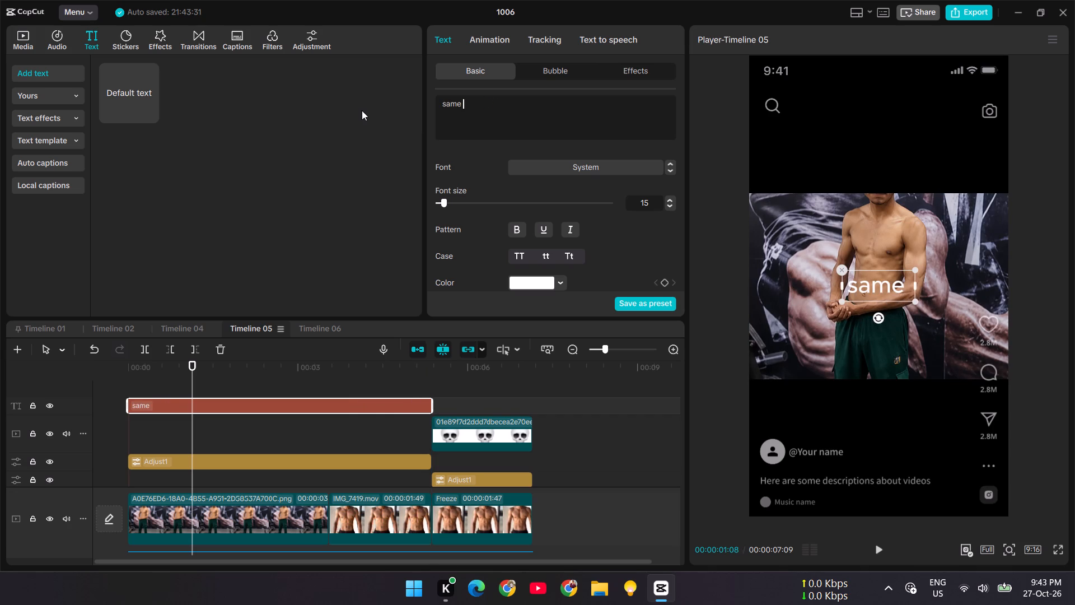
{"action": "key", "text": "BackSpace"}
{"action": "key", "text": "BackSpace"}
{"action": "key", "text": "BackSpace"}
{"action": "key", "text": "BackSpace"}
{"action": "key", "text": "BackSpace"}
{"action": "key", "text": "BackSpace"}
{"action": "key", "text": "BackSpace"}
{"action": "key", "text": "BackSpace"}
{"action": "key", "text": "BackSpace"}
{"action": "key", "text": "BackSpace"}
{"action": "key", "text": "BackSpace"}
{"action": "key", "text": "BackSpace"}
{"action": "key", "text": "BackSpace"}
{"action": "key", "text": "BackSpace"}
{"action": "key", "text": "BackSpace"}
{"action": "key", "text": "BackSpace"}
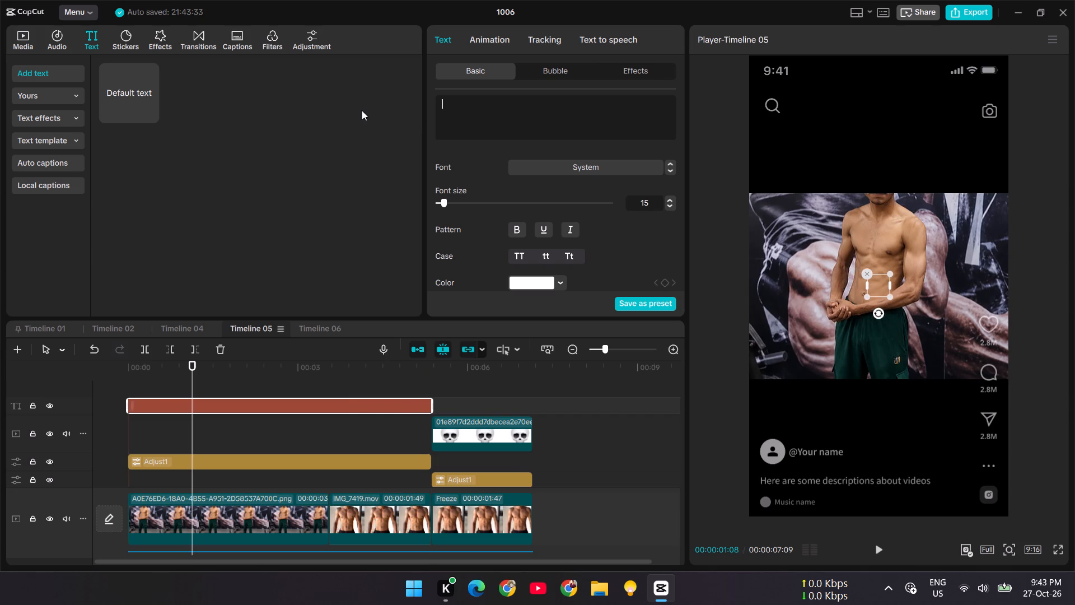
{"action": "type", "text": "saa"}
{"action": "key", "text": "BackSpace"}
{"action": "key", "text": "e"}
{"action": "key", "text": "BackSpace"}
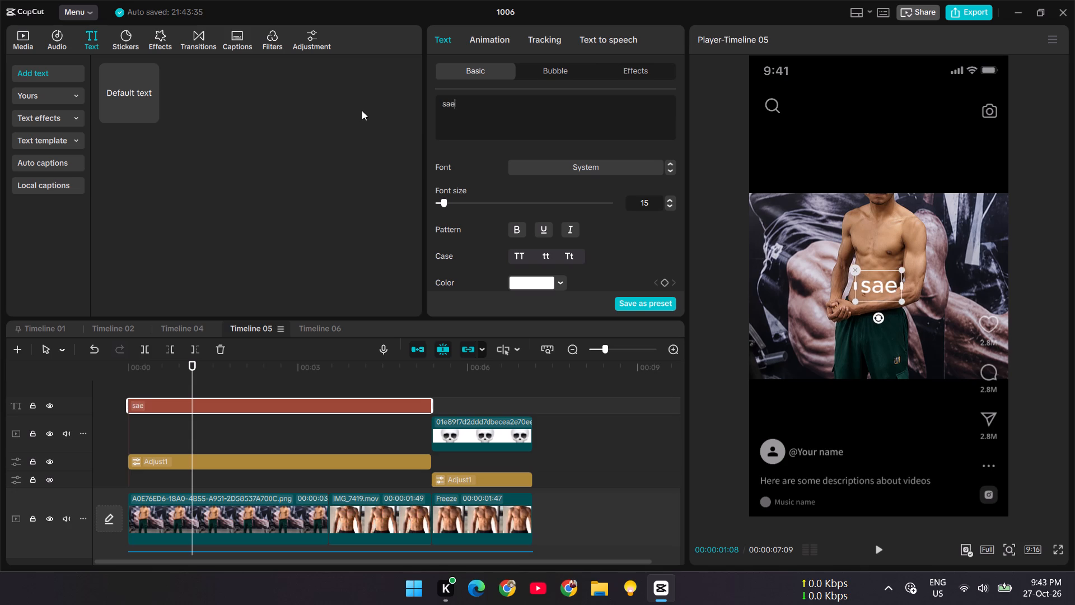
{"action": "type", "text": "me genetic btw"}
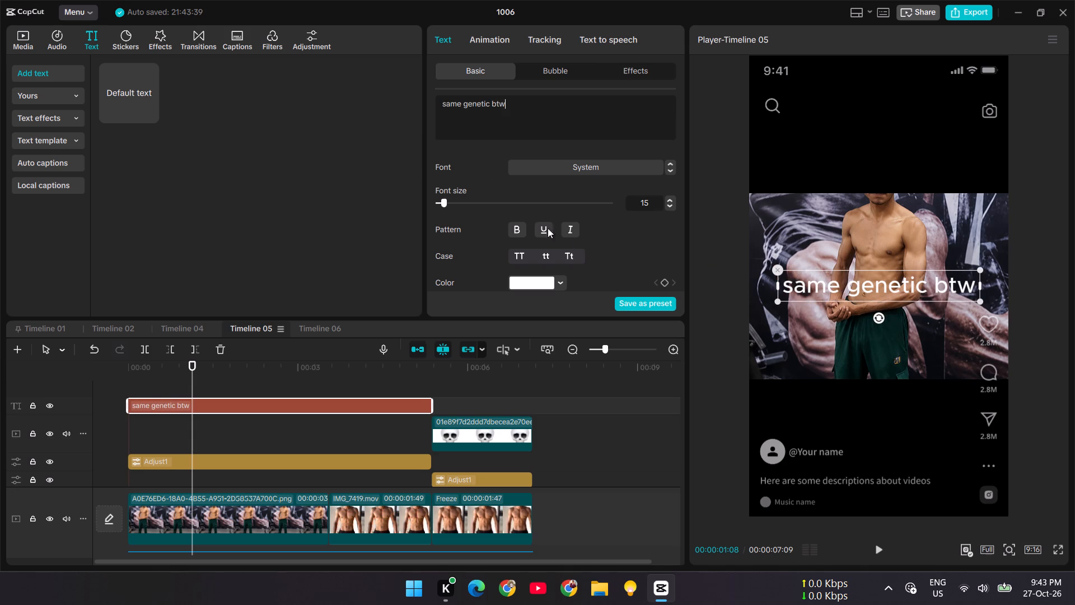
Set the font size of the "same genetic btw" text to 10.
{"action": "left_click", "coordinate": [668, 203]}
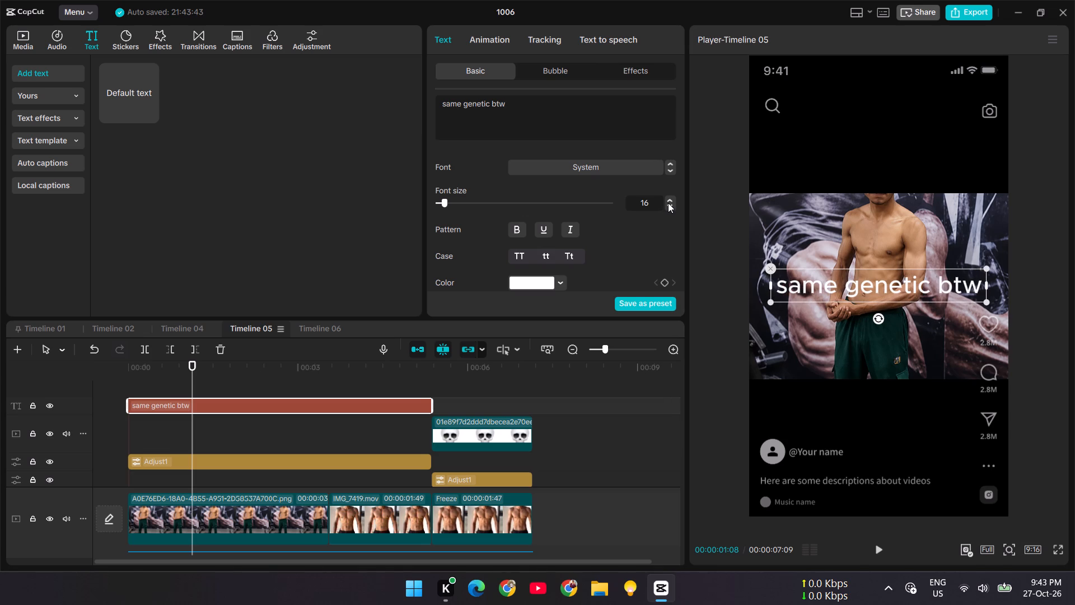
{"action": "triple_click", "coordinate": [670, 204]}
{"action": "double_click", "coordinate": [670, 204]}
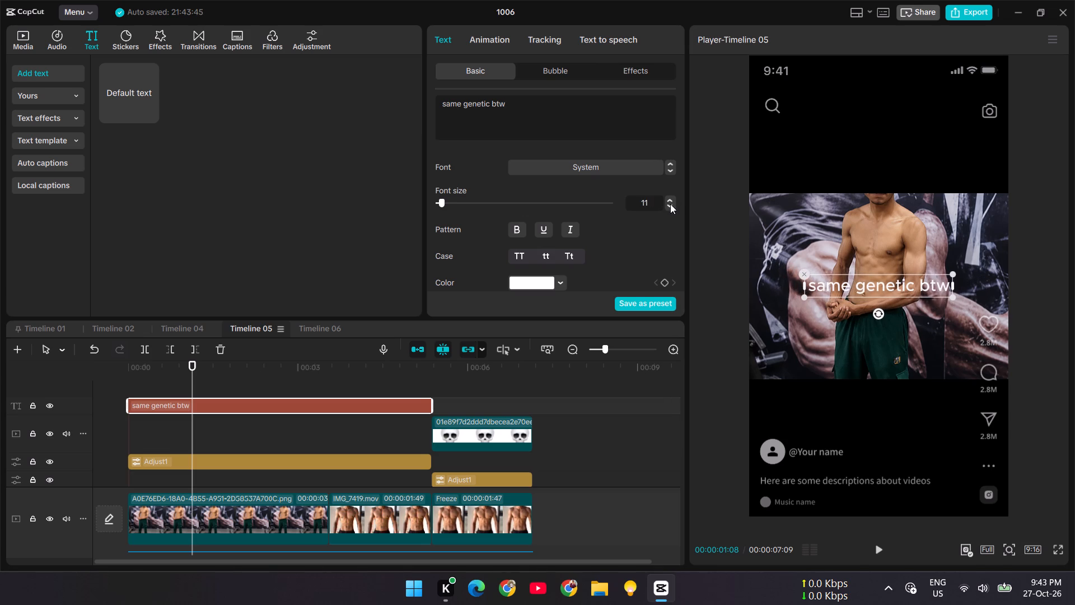
{"action": "left_click", "coordinate": [670, 204]}
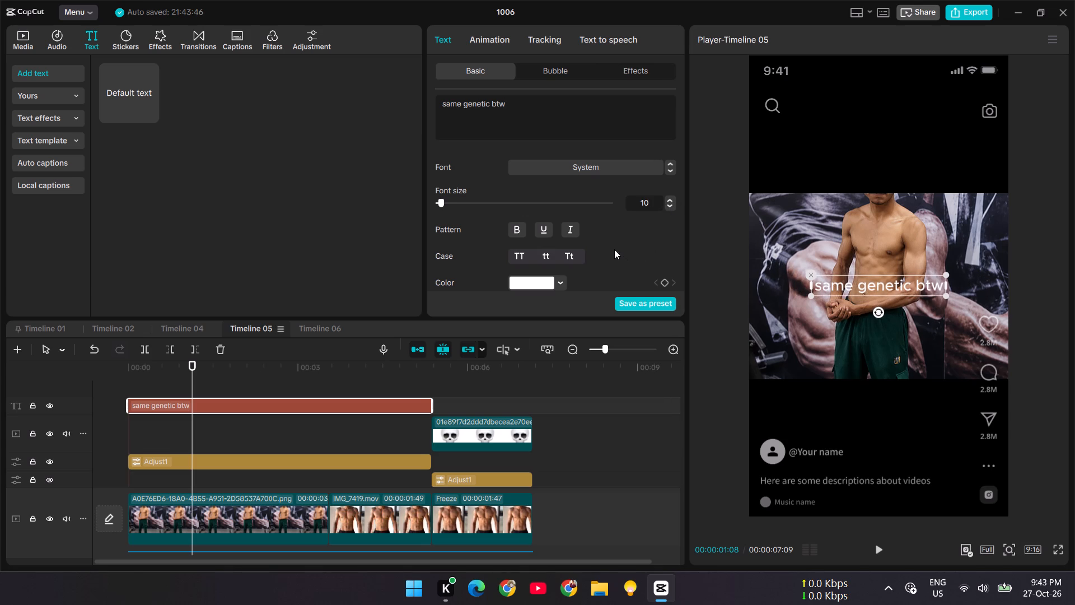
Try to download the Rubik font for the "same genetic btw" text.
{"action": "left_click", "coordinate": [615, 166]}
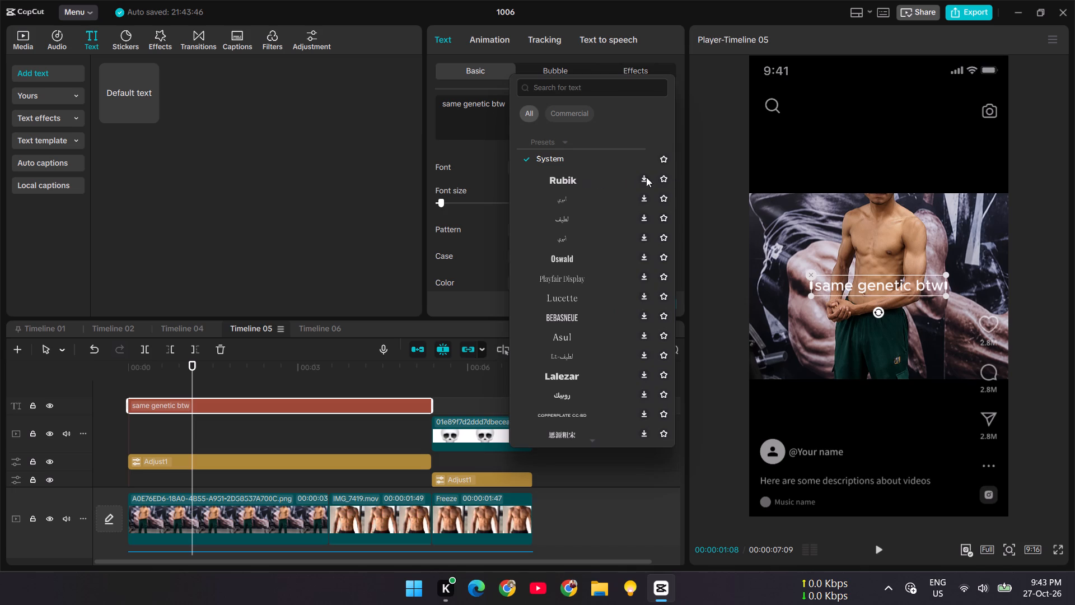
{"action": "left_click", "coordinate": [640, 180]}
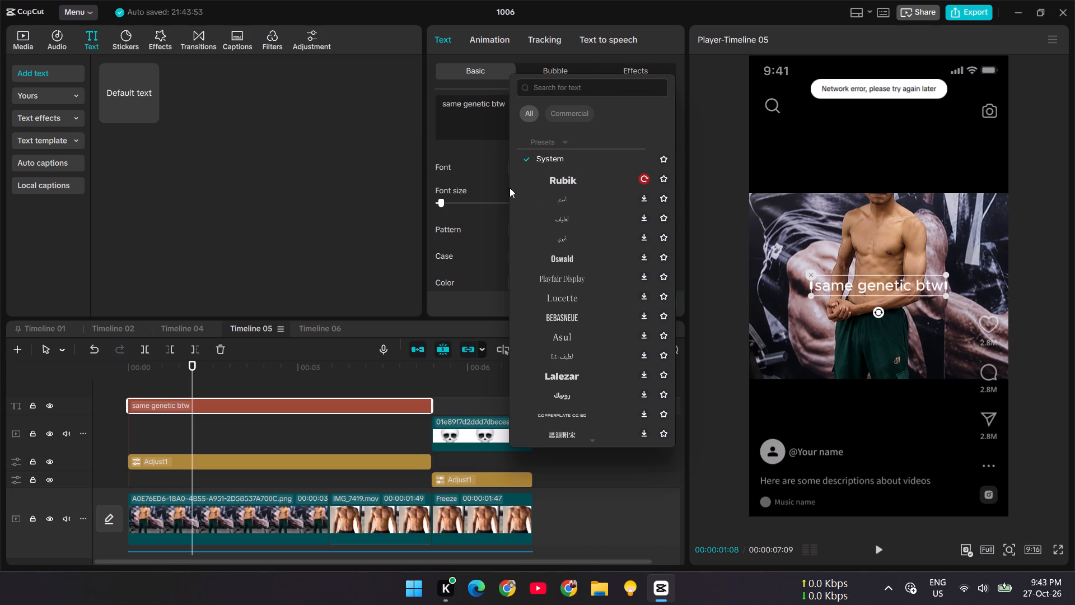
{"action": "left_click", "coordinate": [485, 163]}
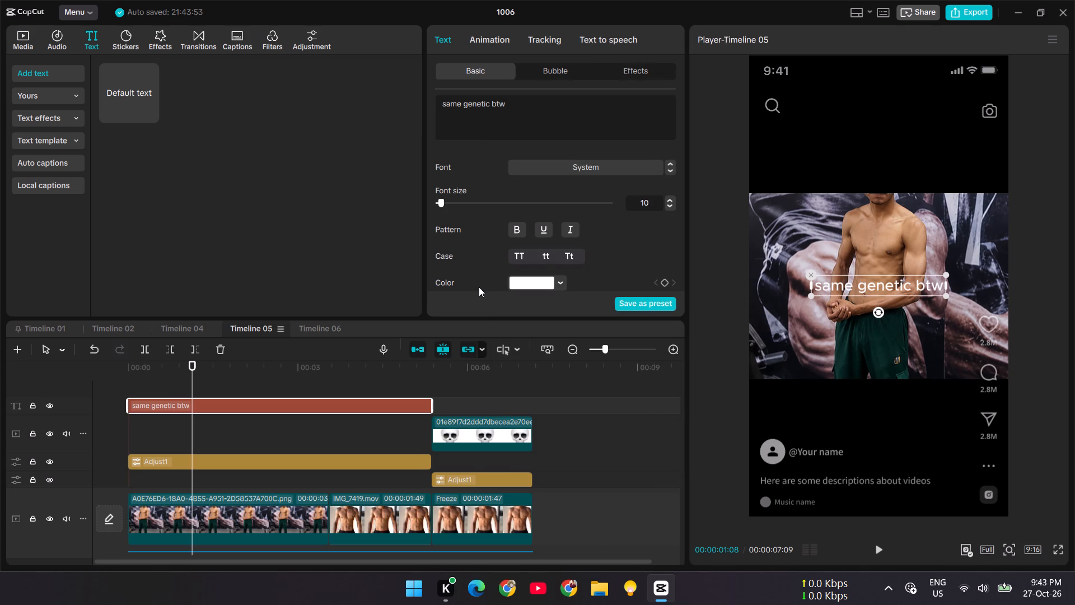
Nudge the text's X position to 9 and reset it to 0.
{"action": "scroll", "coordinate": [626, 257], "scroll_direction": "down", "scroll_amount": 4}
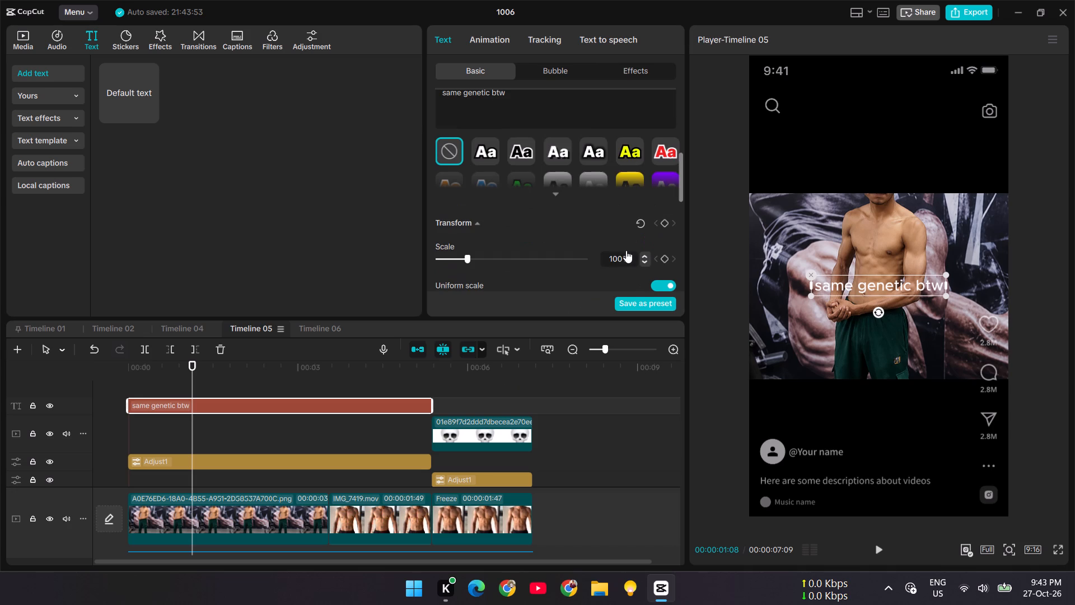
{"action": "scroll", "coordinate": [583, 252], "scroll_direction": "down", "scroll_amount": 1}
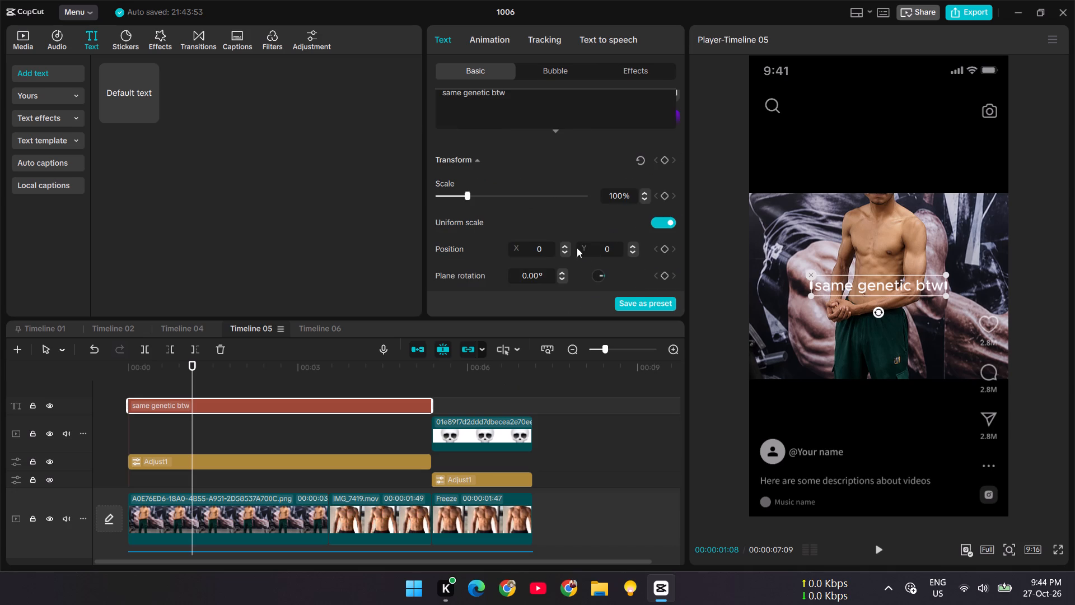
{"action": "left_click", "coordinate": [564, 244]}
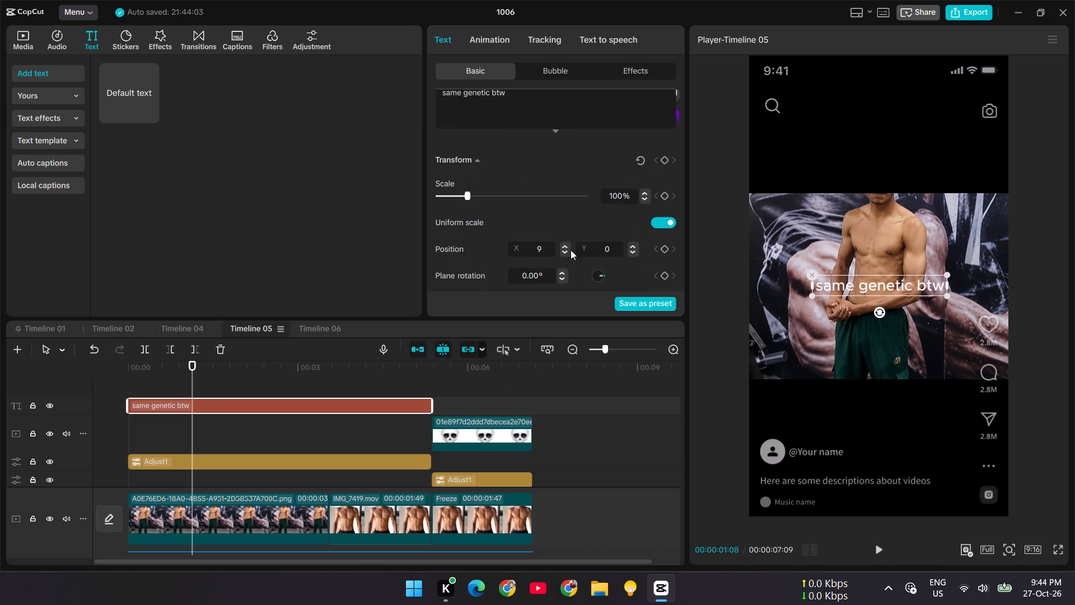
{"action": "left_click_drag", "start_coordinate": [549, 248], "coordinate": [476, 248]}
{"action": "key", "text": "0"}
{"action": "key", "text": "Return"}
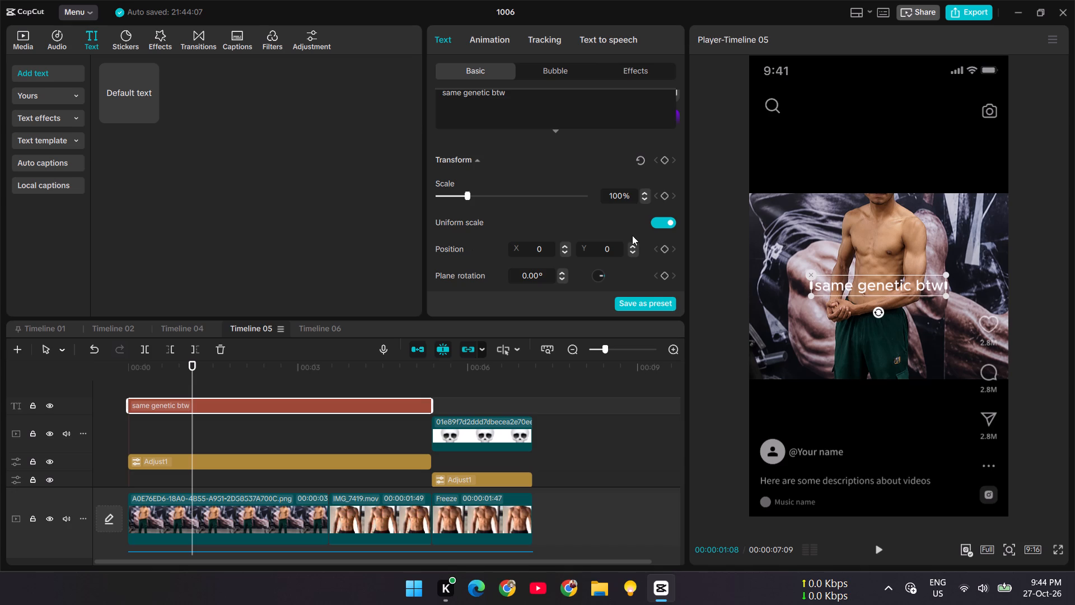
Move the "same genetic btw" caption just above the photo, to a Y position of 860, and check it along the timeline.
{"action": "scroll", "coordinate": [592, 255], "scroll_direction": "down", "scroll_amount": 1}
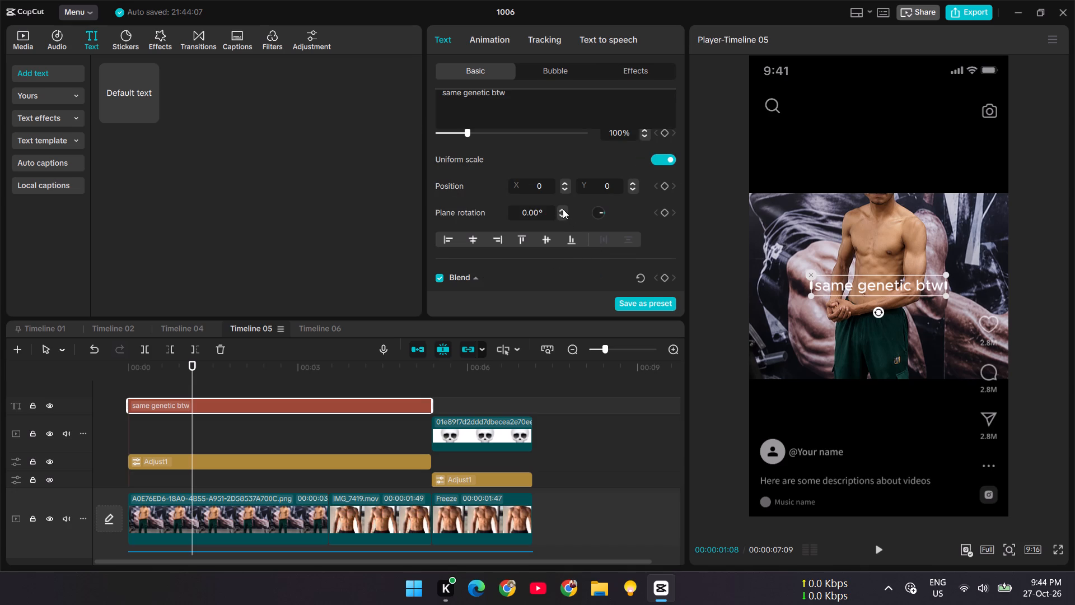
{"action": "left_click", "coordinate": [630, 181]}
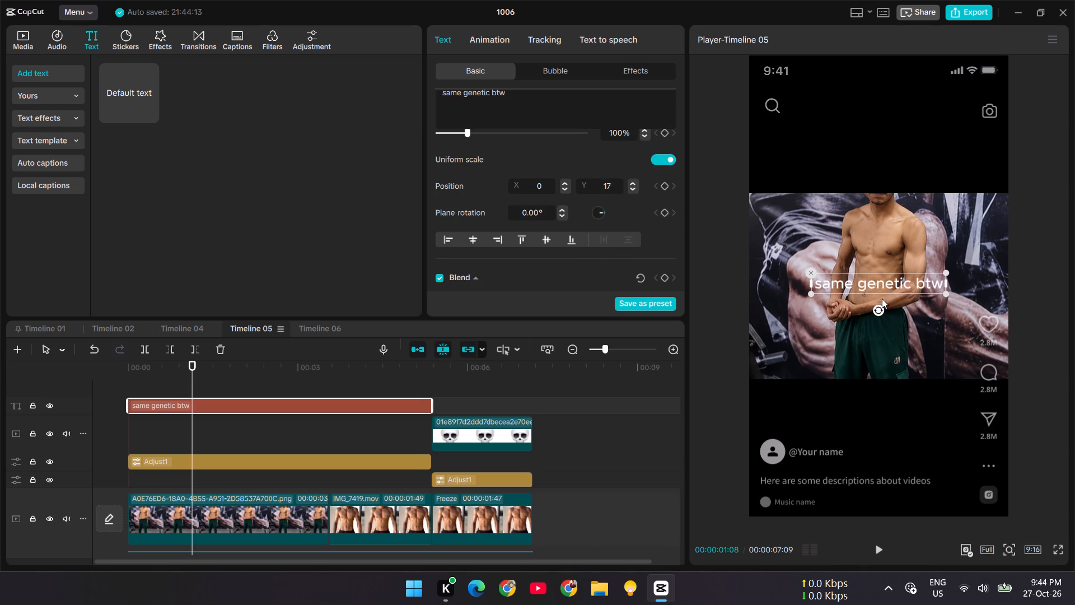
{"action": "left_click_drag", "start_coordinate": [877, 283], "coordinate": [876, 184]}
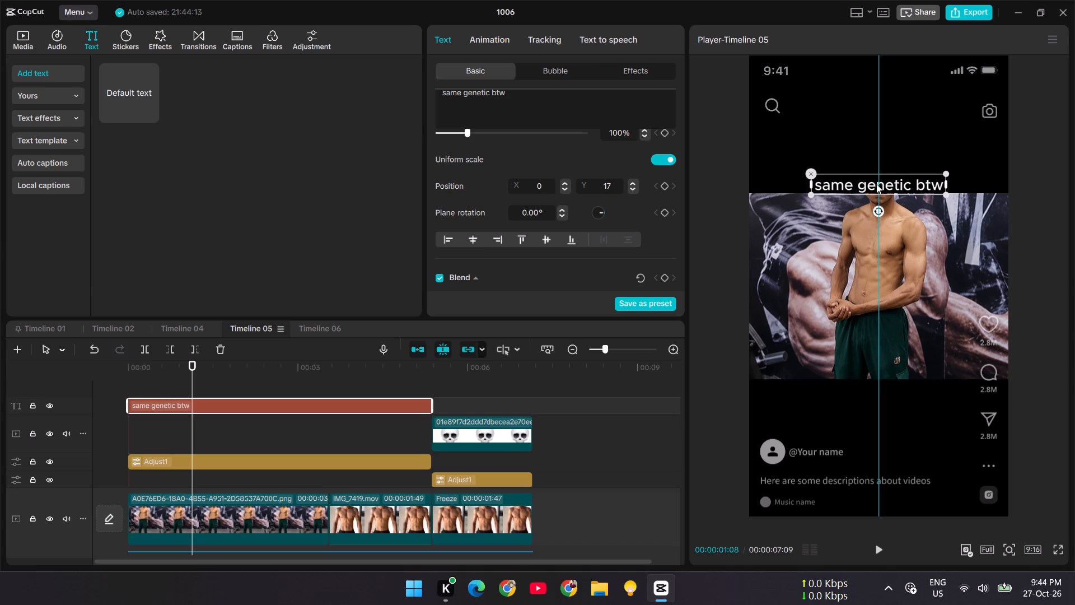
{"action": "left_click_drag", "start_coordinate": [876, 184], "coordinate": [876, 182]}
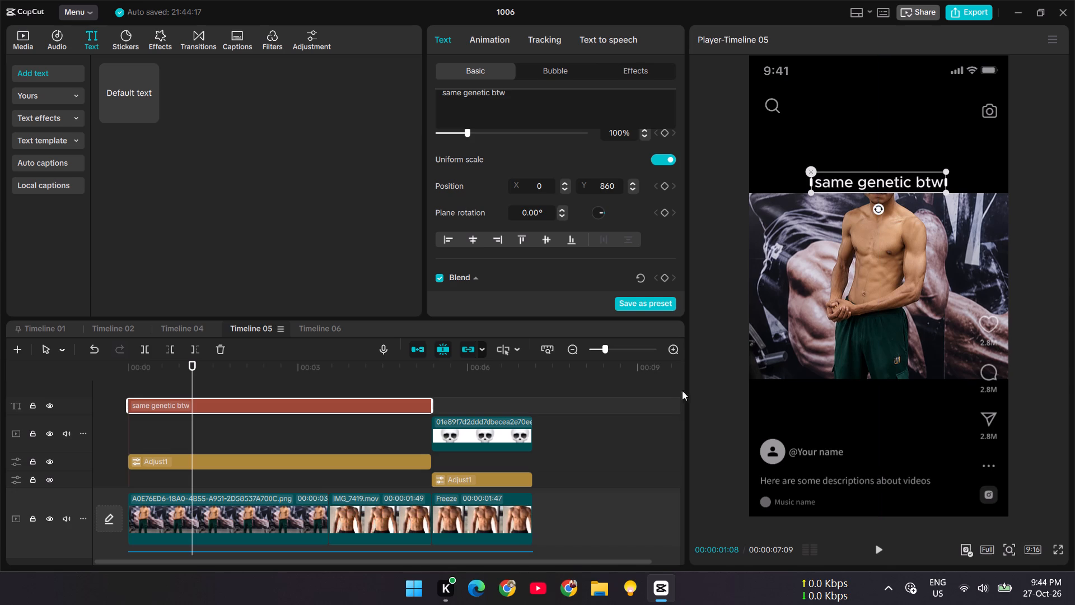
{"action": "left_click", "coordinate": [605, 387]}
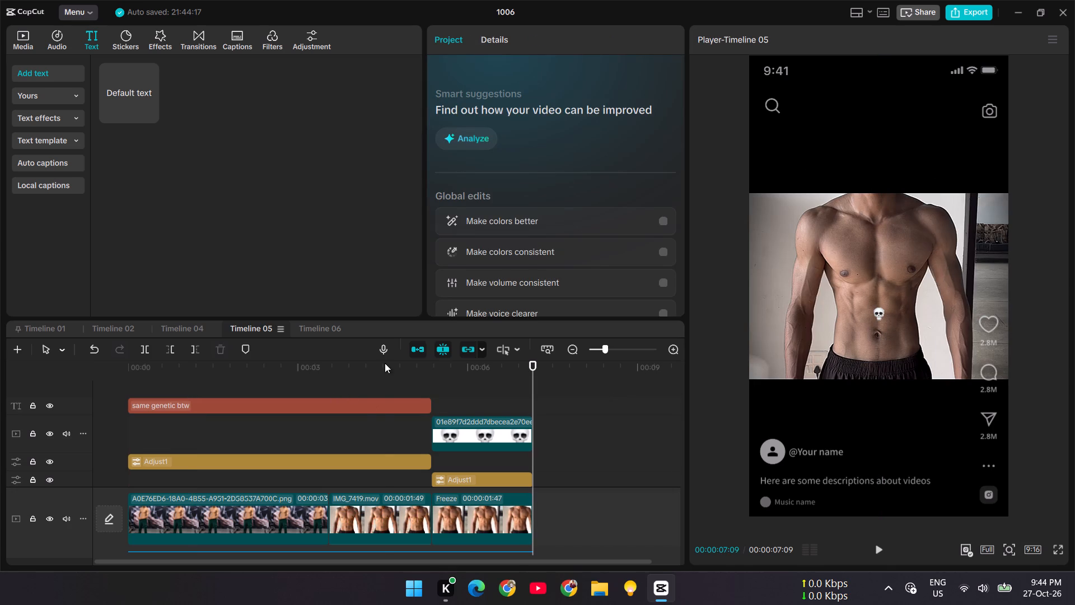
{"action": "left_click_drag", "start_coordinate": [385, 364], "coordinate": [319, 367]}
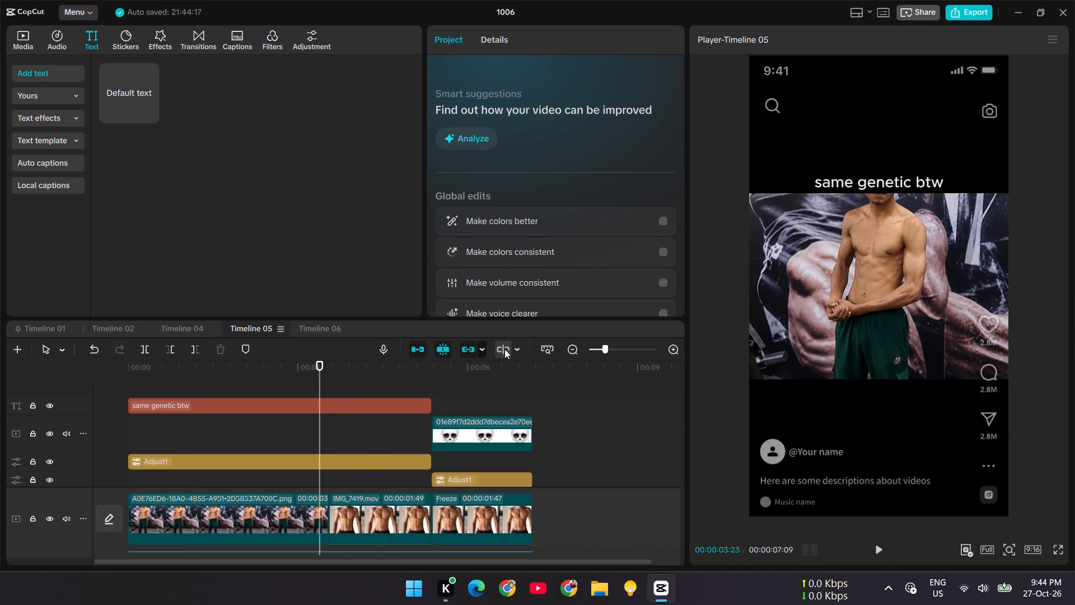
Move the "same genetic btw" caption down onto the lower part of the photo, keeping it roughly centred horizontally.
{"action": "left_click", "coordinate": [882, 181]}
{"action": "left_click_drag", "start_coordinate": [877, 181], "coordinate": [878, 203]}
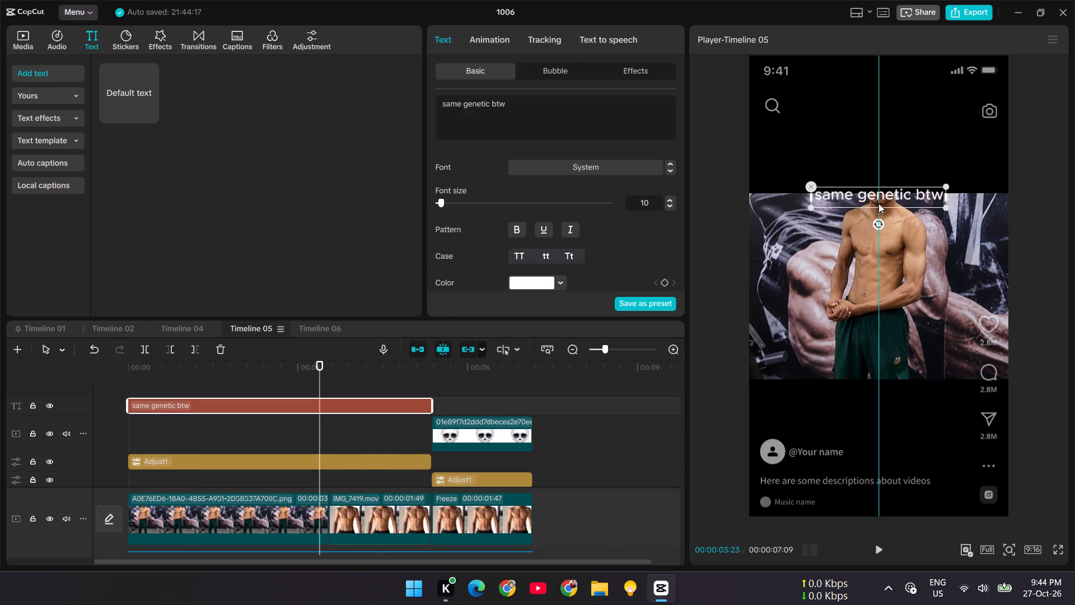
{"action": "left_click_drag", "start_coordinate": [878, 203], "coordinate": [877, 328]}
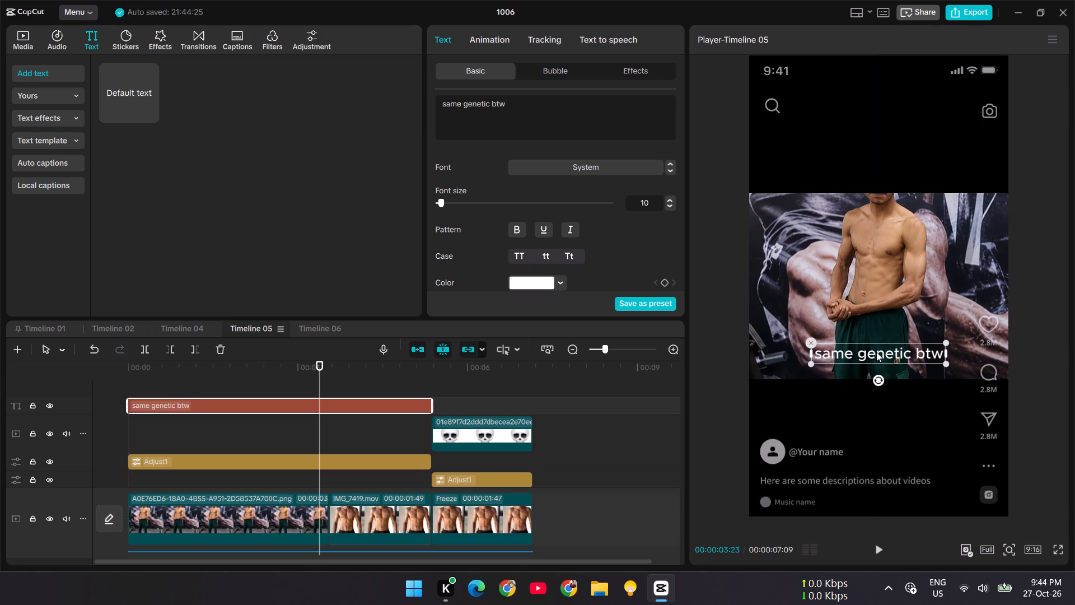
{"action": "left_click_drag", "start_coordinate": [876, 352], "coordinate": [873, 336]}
Play Timeline 05 from the start to check the caption over the photo and video clips.
{"action": "left_click_drag", "start_coordinate": [320, 368], "coordinate": [46, 383]}
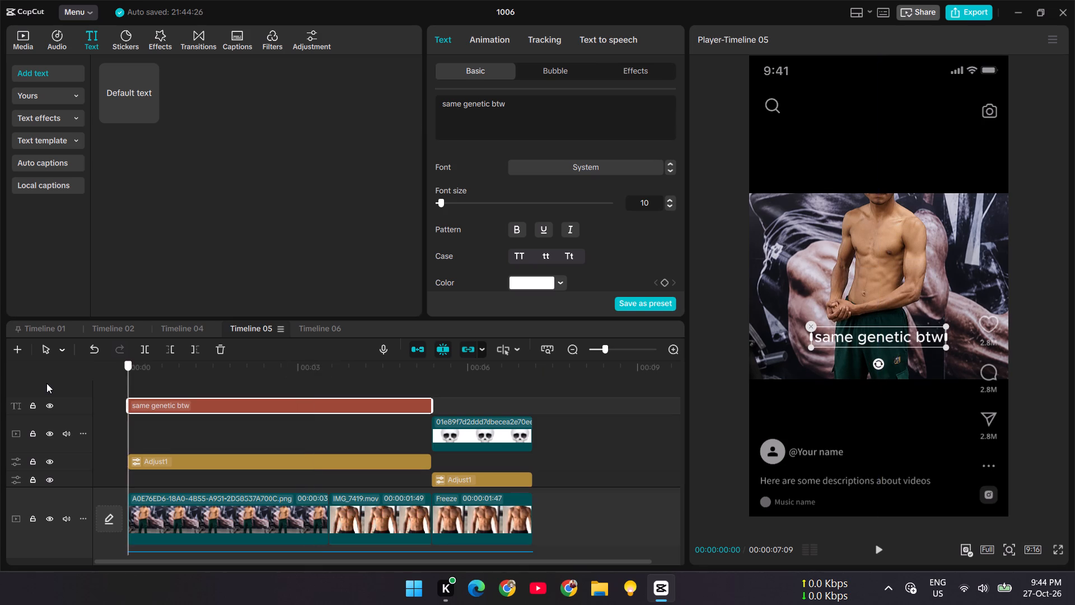
{"action": "left_click_drag", "start_coordinate": [46, 383], "coordinate": [48, 383]}
{"action": "key", "text": "space"}
{"action": "left_click", "coordinate": [216, 379]}
{"action": "left_click_drag", "start_coordinate": [212, 379], "coordinate": [9, 383]}
{"action": "left_click", "coordinate": [160, 434]}
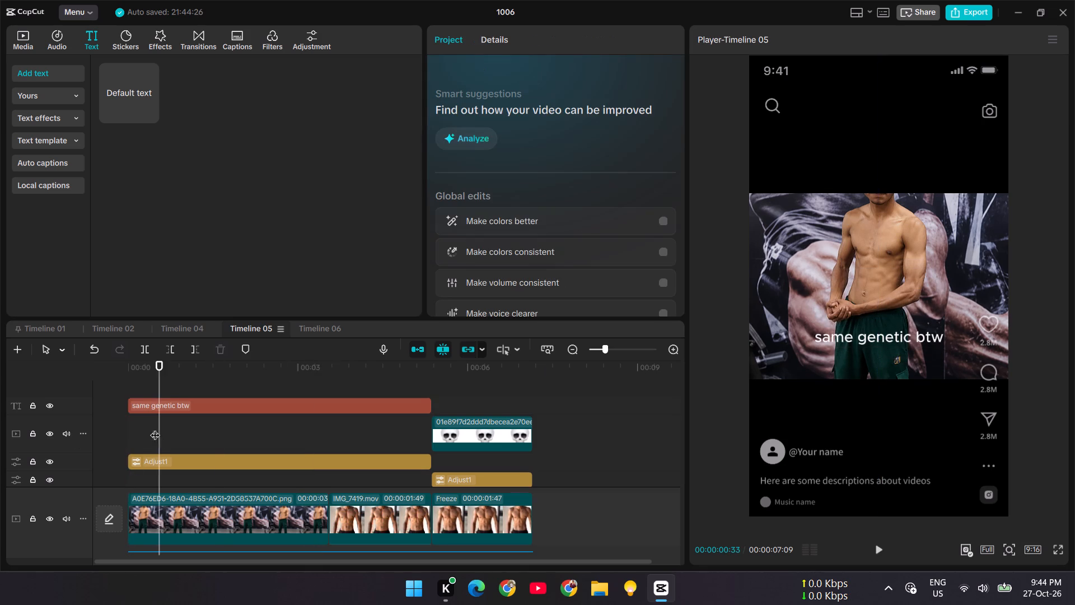
{"action": "left_click_drag", "start_coordinate": [158, 376], "coordinate": [43, 380]}
{"action": "key", "text": "space"}
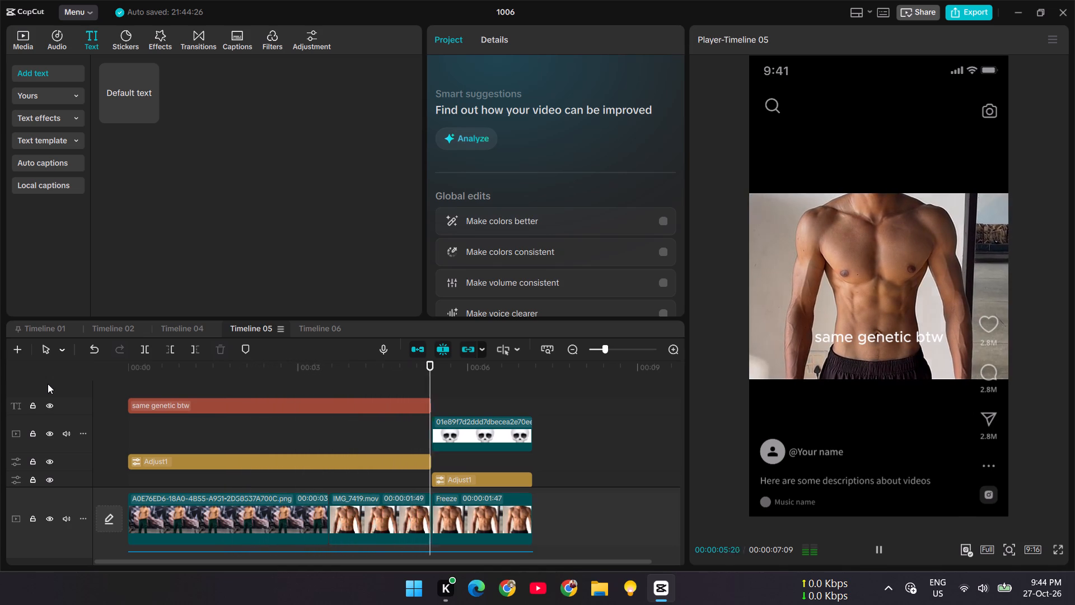
{"action": "key", "text": "space"}
Delete the "same genetic btw" caption from Timeline 05.
{"action": "left_click", "coordinate": [290, 406]}
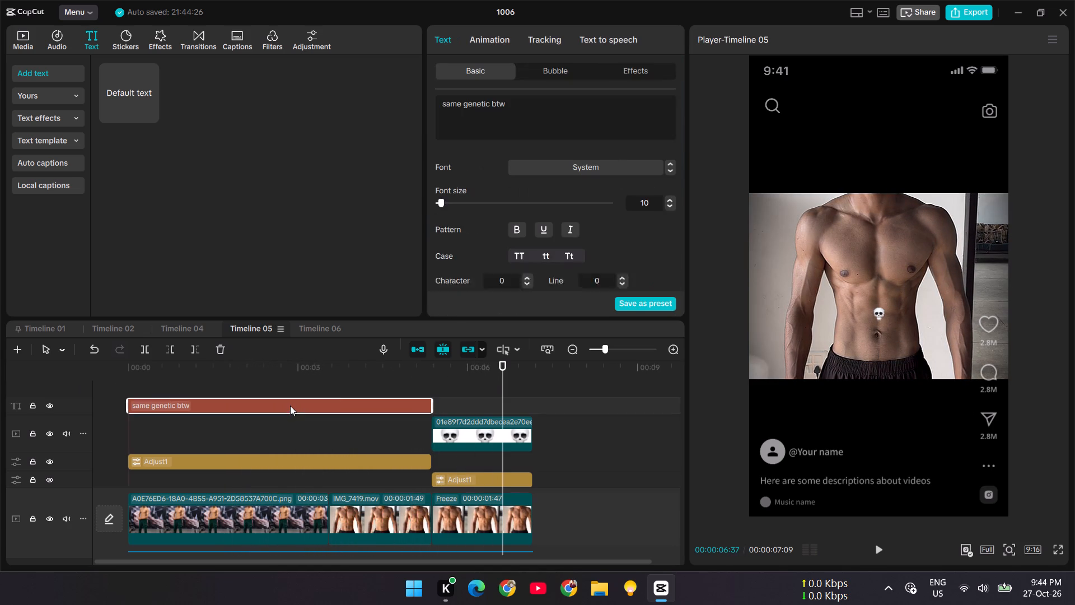
{"action": "key", "text": "BackSpace"}
Export Timeline 05 from its start as 1006(1) in 2K, HEVC, mp4 at 60fps to the D:/Cap cut folder.
{"action": "left_click_drag", "start_coordinate": [494, 371], "coordinate": [0, 346]}
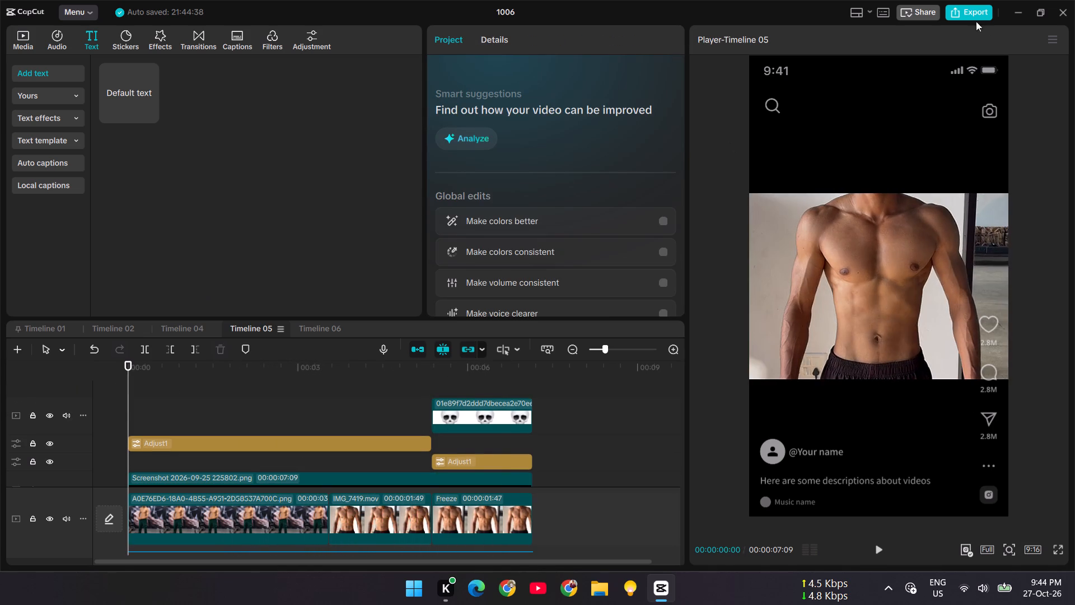
{"action": "left_click", "coordinate": [966, 13]}
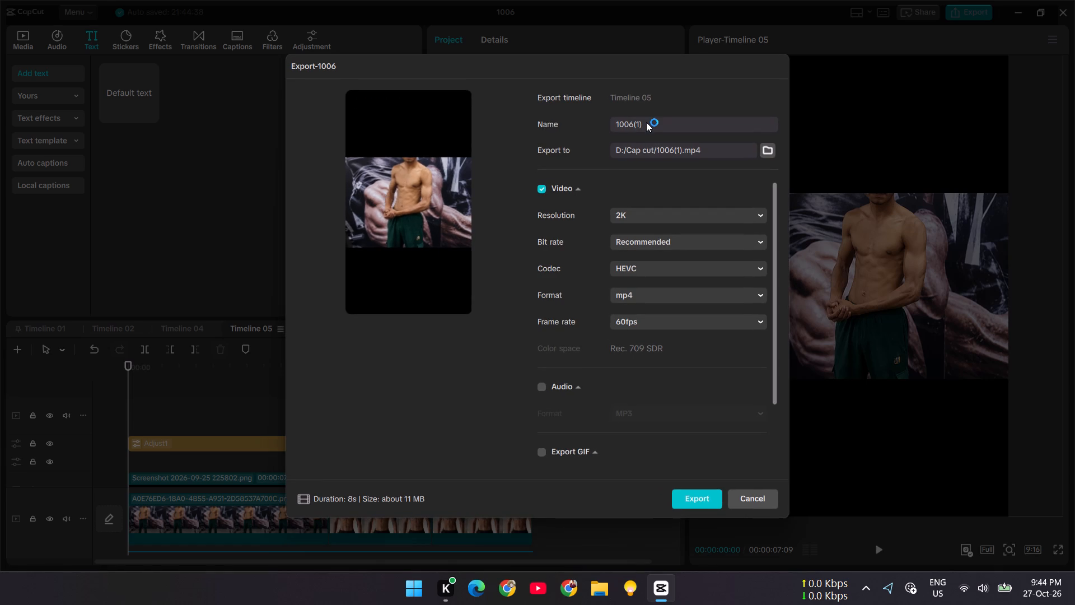
{"action": "left_click", "coordinate": [694, 502]}
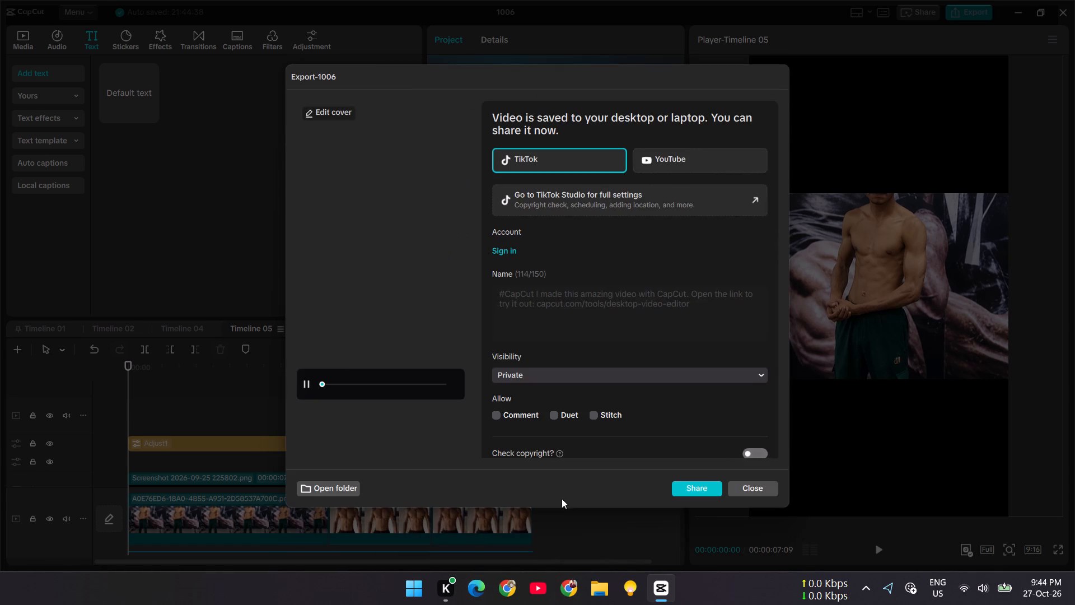
Open Blip and send the exported 1006(1).mp4 from the Cap cut folder to the iPhone 13.
{"action": "left_click", "coordinate": [420, 583]}
{"action": "left_click", "coordinate": [367, 282]}
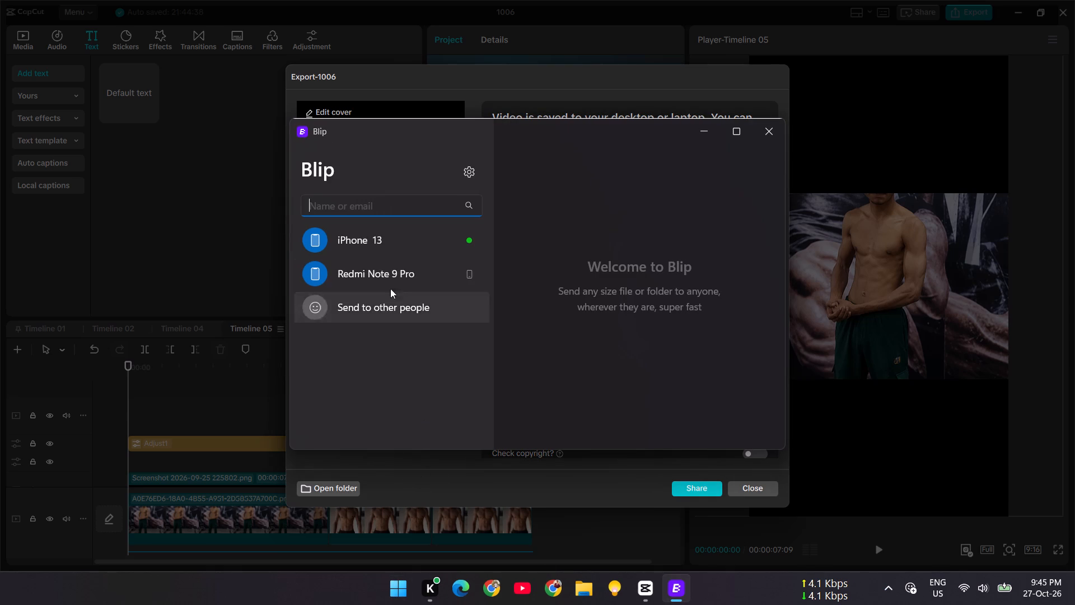
{"action": "left_click", "coordinate": [387, 242]}
{"action": "left_click_drag", "start_coordinate": [593, 136], "coordinate": [378, 202]}
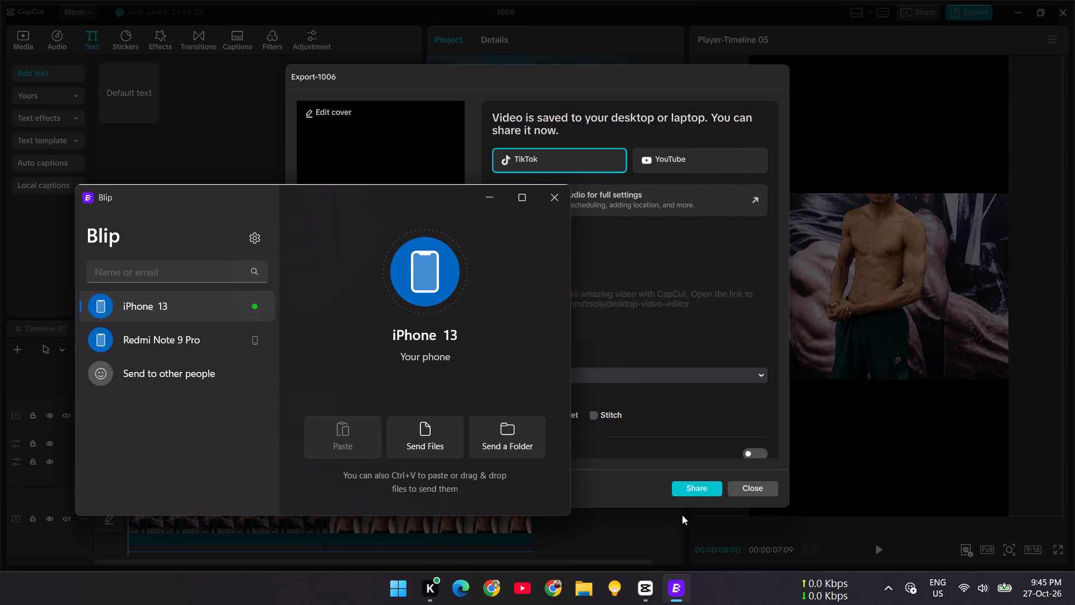
{"action": "left_click_drag", "start_coordinate": [413, 199], "coordinate": [722, 165]}
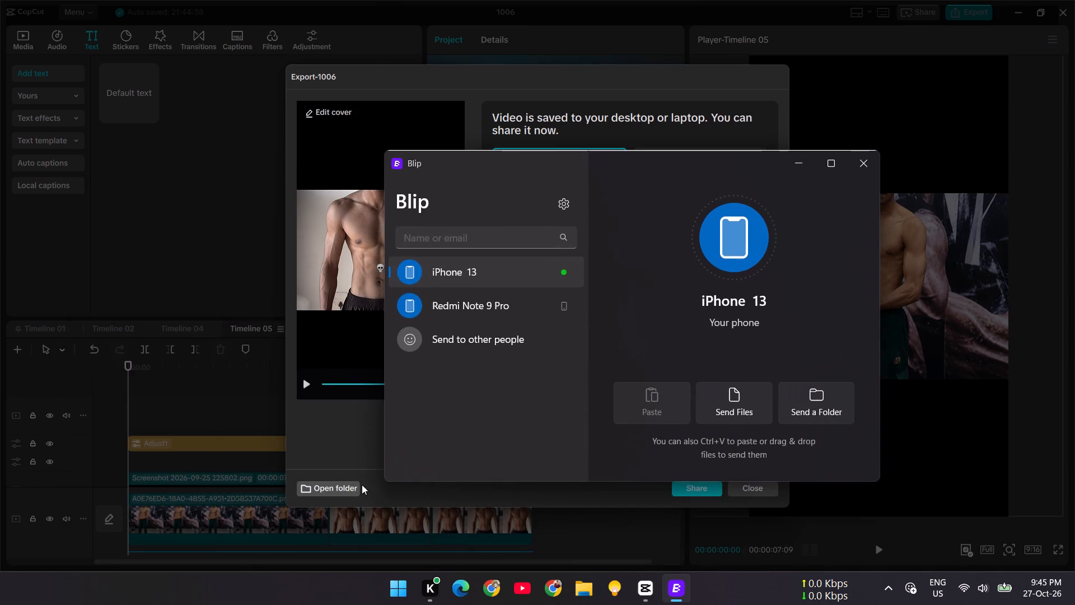
{"action": "left_click", "coordinate": [325, 487]}
{"action": "left_click", "coordinate": [686, 587]}
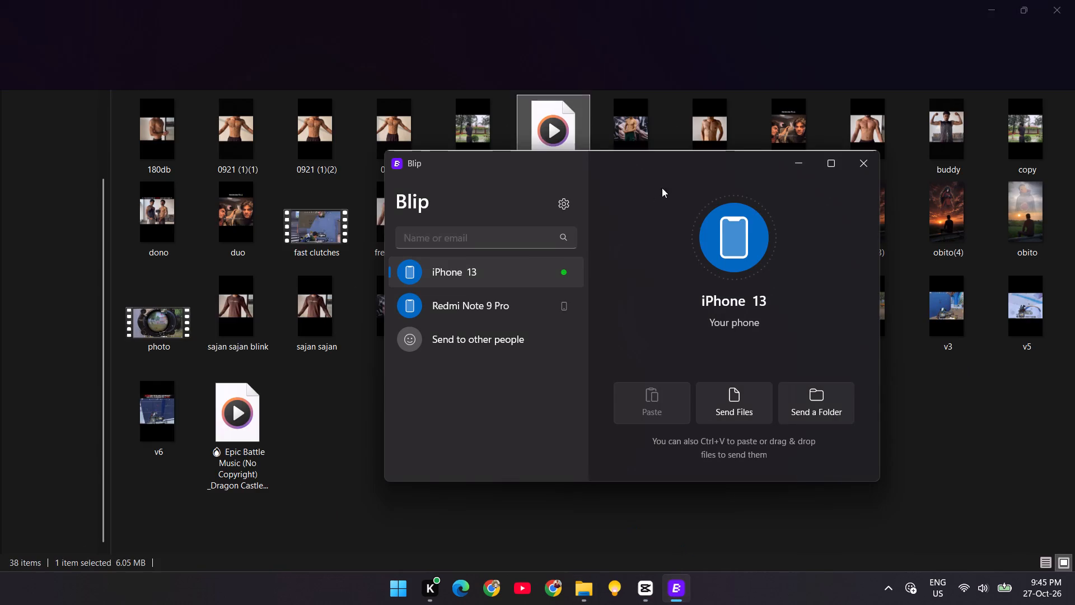
{"action": "left_click_drag", "start_coordinate": [679, 170], "coordinate": [307, 268]}
{"action": "left_click_drag", "start_coordinate": [545, 151], "coordinate": [255, 457]}
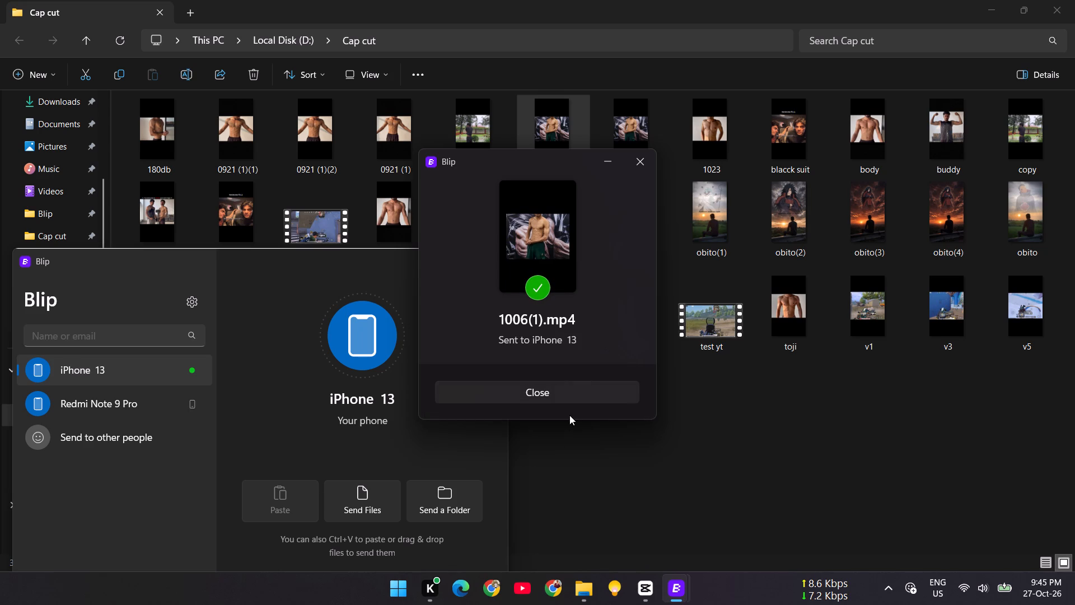
{"action": "left_click", "coordinate": [559, 390]}
{"action": "left_click", "coordinate": [497, 261]}
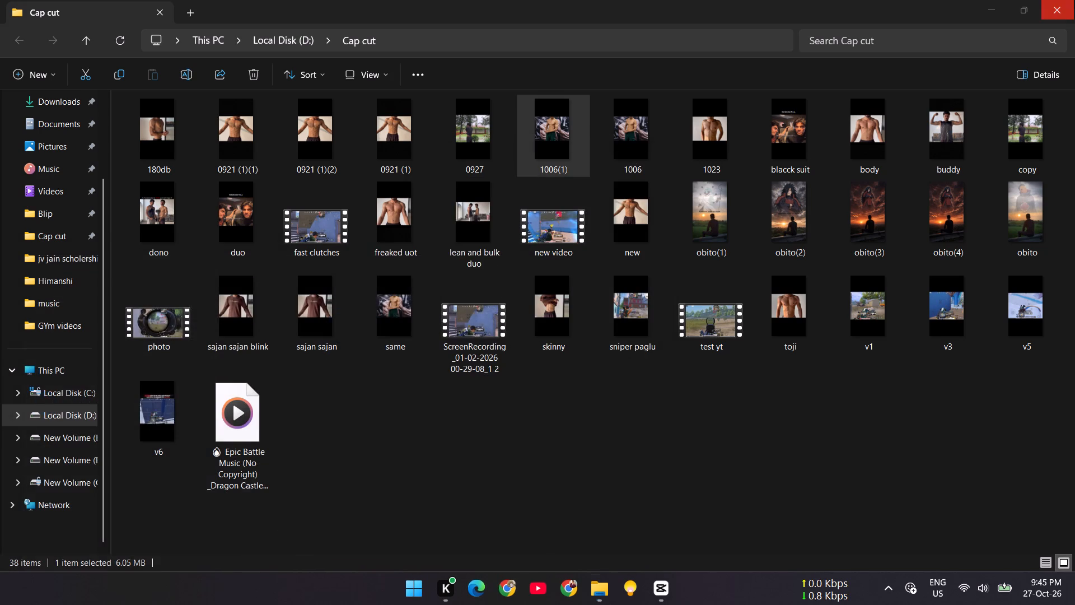
Close the Cap cut folder and the export dialog, and exit the 1006 project.
{"action": "left_click", "coordinate": [1074, 0]}
{"action": "left_click", "coordinate": [747, 487]}
{"action": "left_click", "coordinate": [1062, 12]}
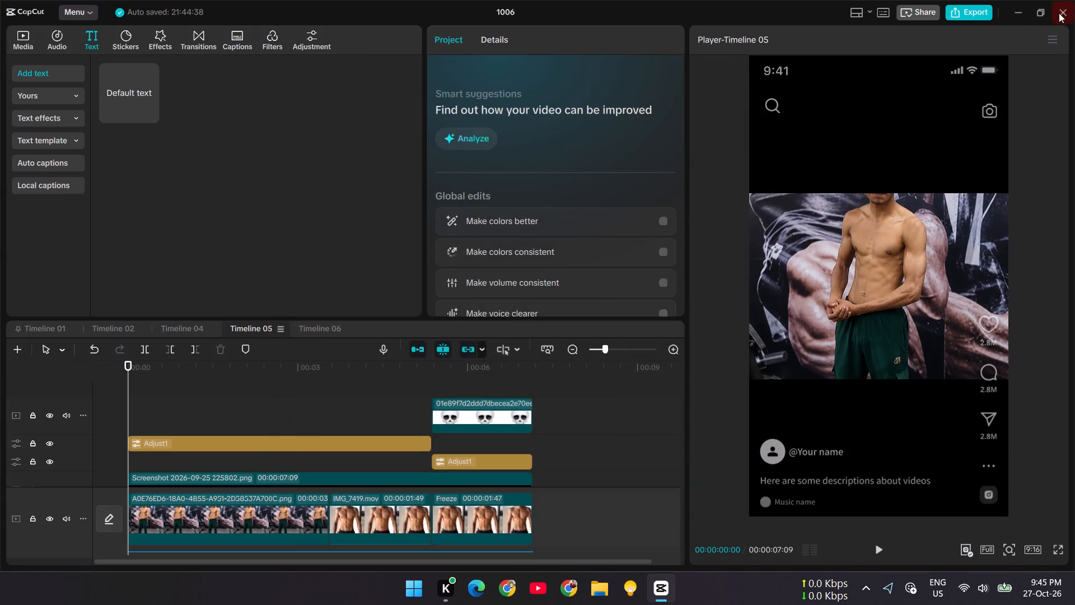
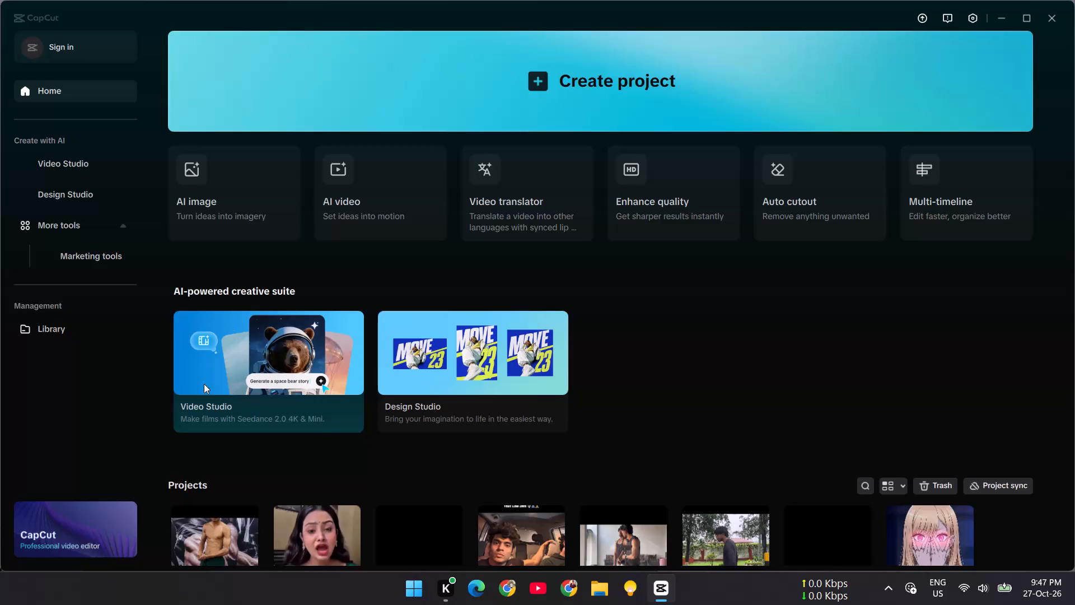
Close the CapCut application from its home screen.
{"action": "left_click", "coordinate": [1043, 16]}
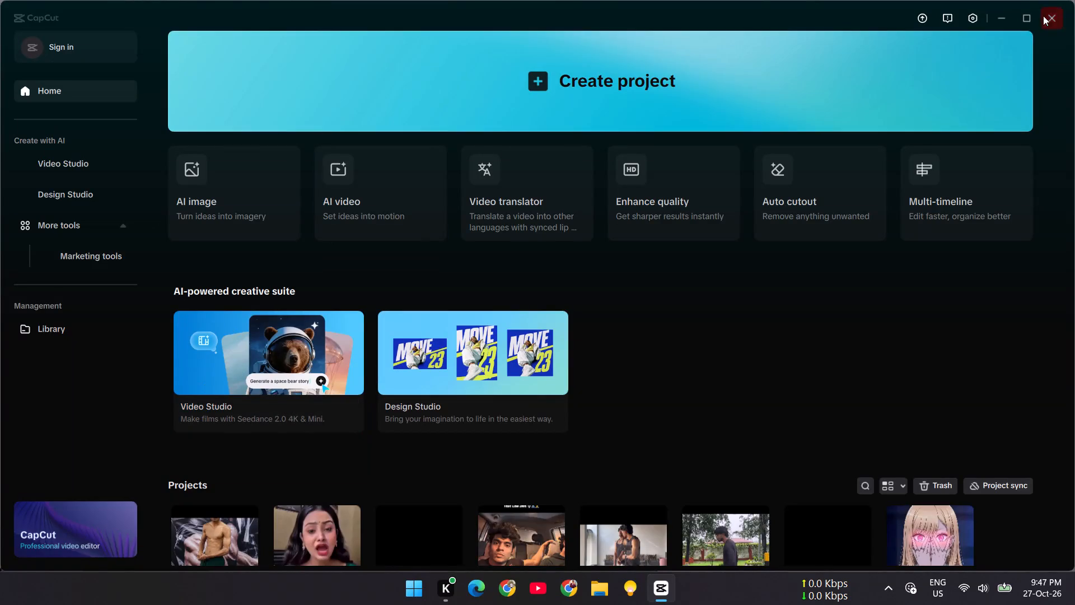
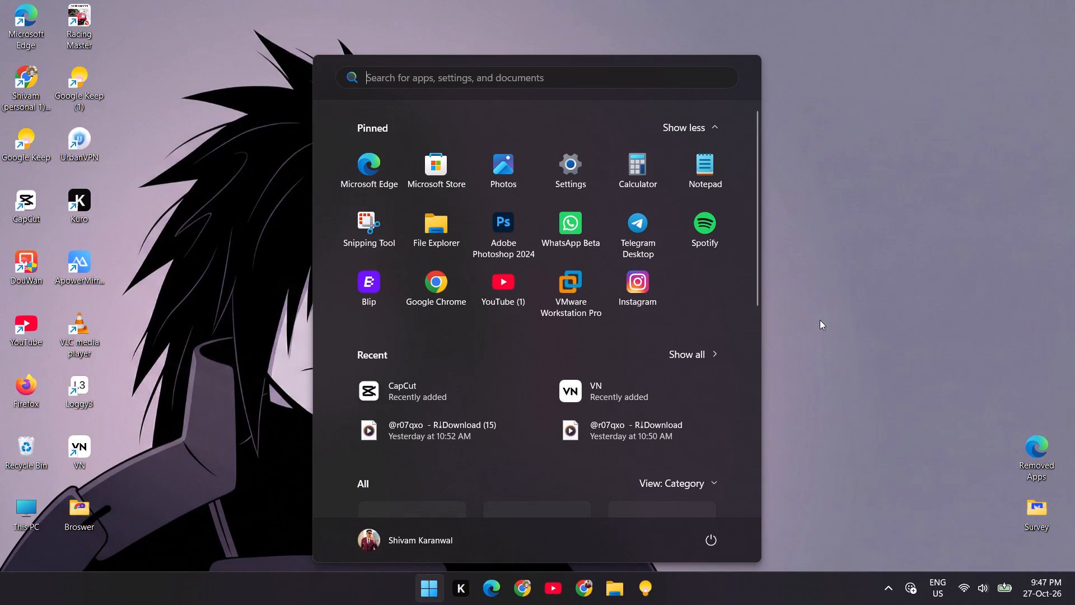
Open the Windows power options.
{"action": "left_click", "coordinate": [845, 419]}
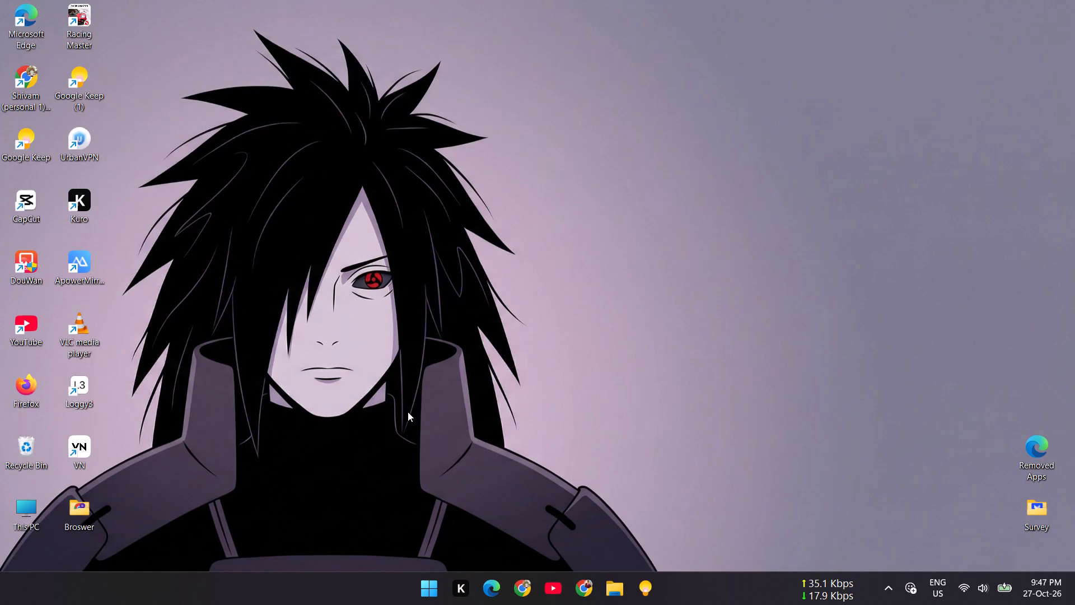
{"action": "left_click", "coordinate": [423, 576]}
{"action": "left_click", "coordinate": [709, 541]}
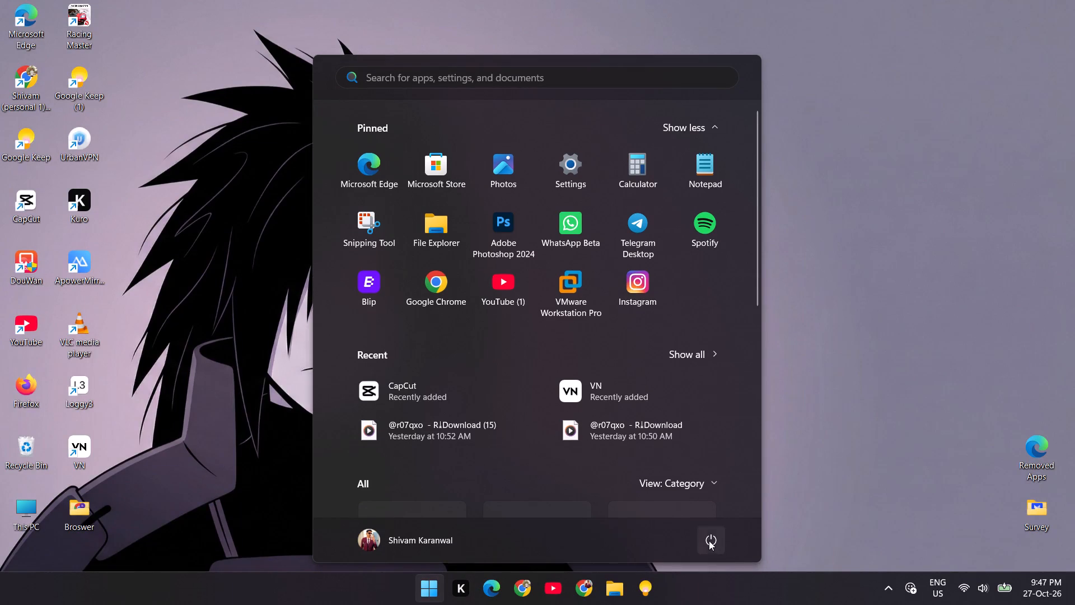